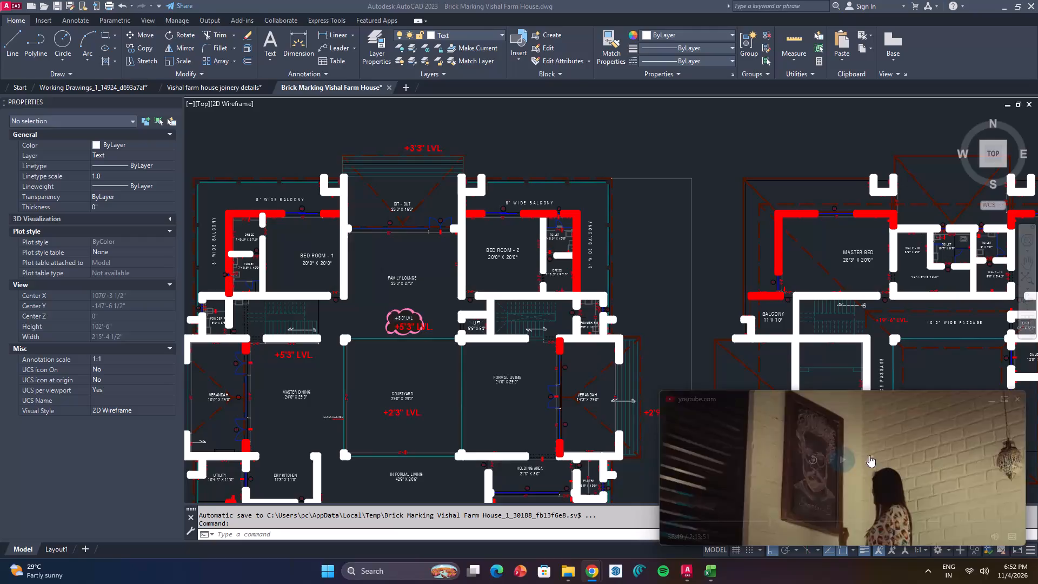
# Switch to Excel and bring up the Studio Precys Quotation Template workbook.
pyautogui.click(708, 567)
pyautogui.click(756, 530)
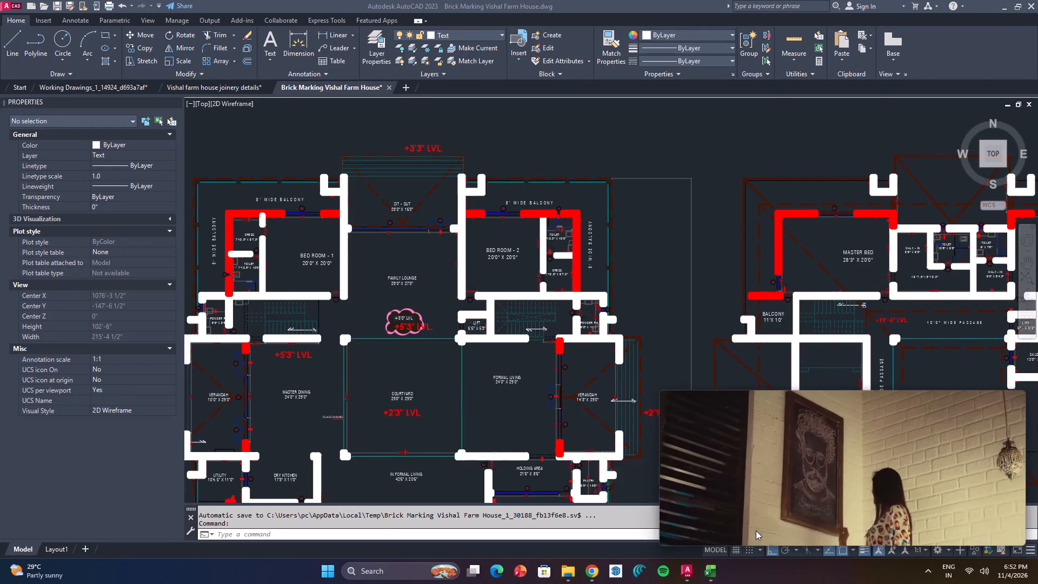
pyautogui.scroll(20, 429, 362)
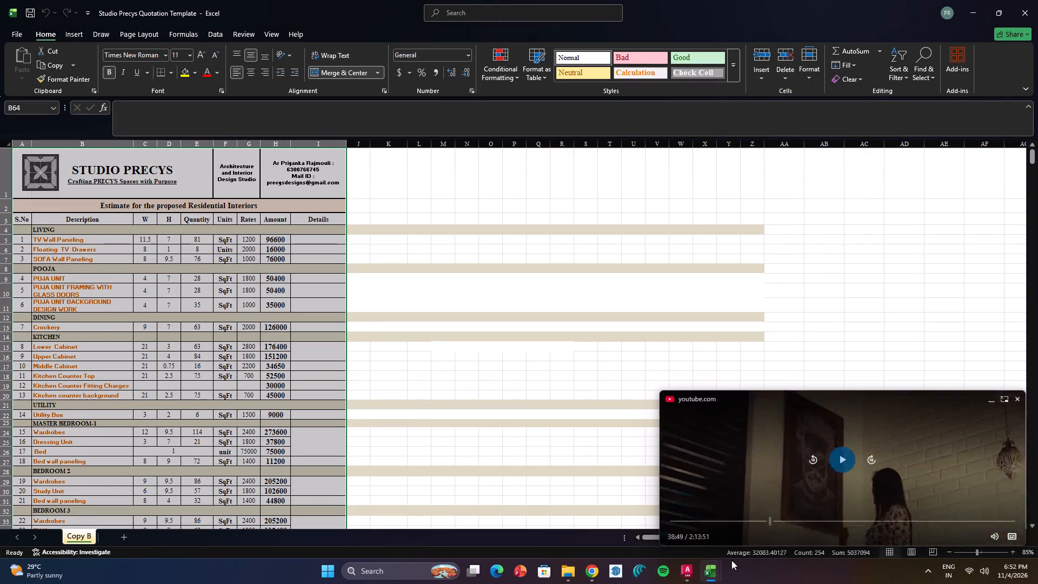
# Resume the floating video and shrink its picture-in-picture window.
pyautogui.click(849, 464)
pyautogui.moveTo(664, 392); pyautogui.dragTo(674, 400)
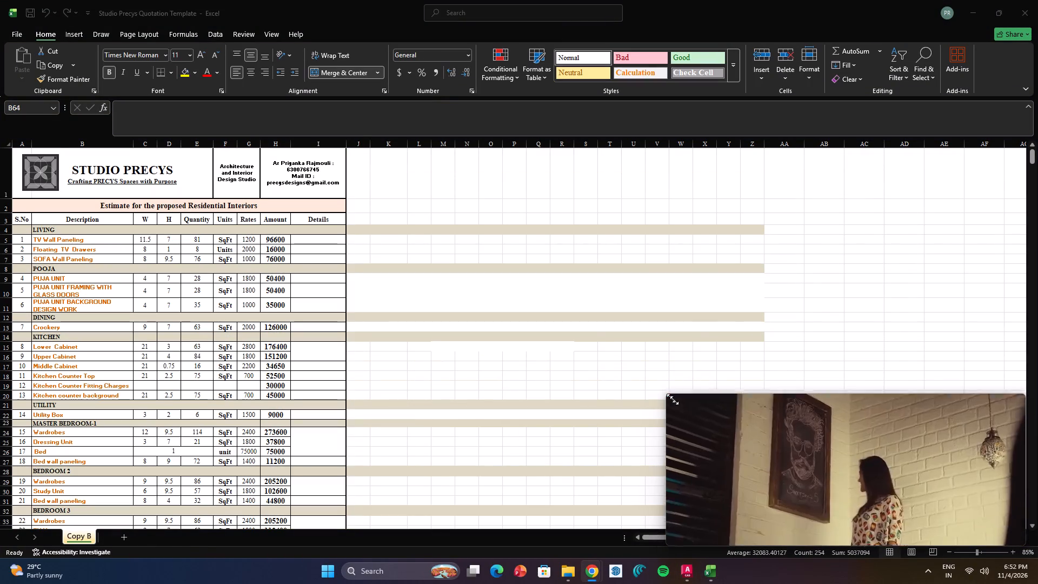
pyautogui.moveTo(674, 400); pyautogui.dragTo(734, 447)
# Switch to Chrome and search Google for "convert pdf to excel" in a new tab.
pyautogui.click(598, 573)
pyautogui.click(577, 527)
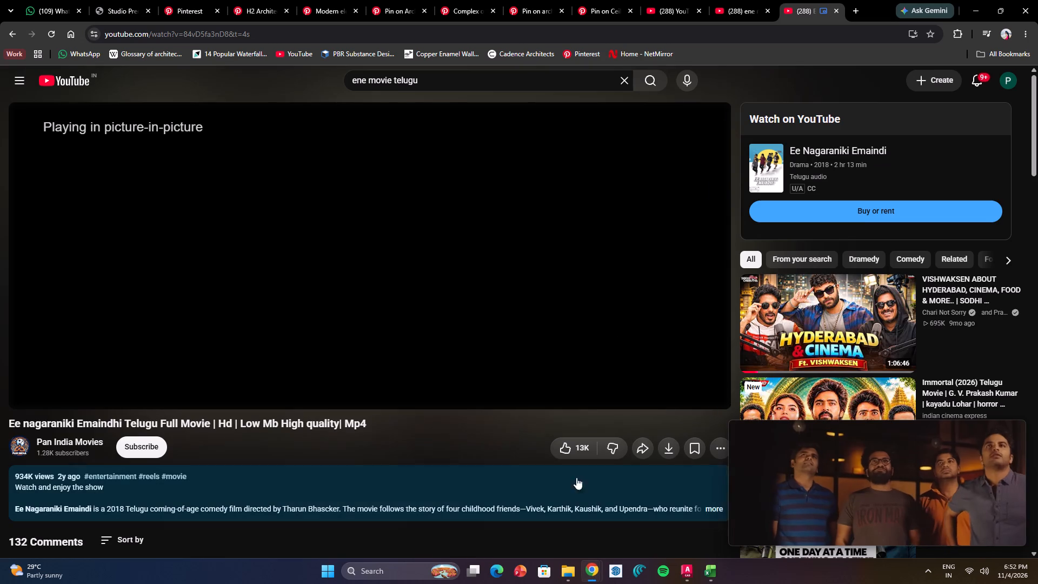
pyautogui.click(849, 10)
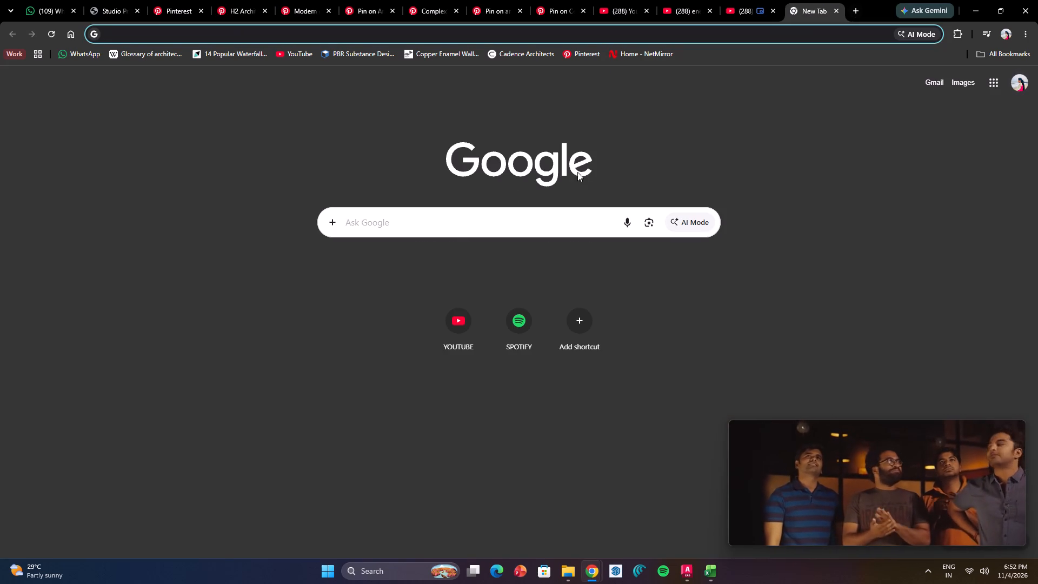
pyautogui.click(500, 219)
pyautogui.click(439, 294)
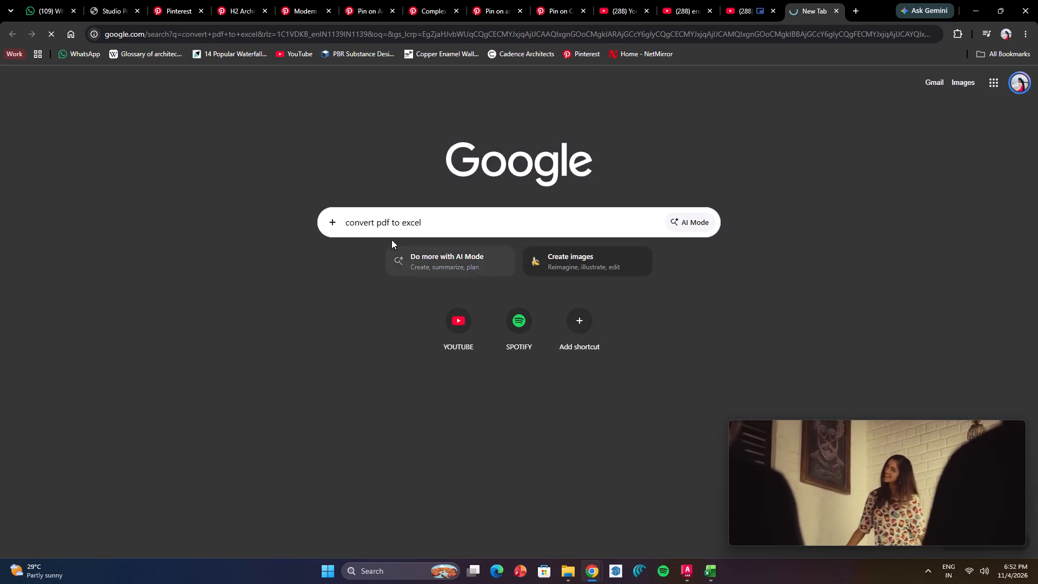
# Open the iLovePDF and Adobe PDF-to-Excel results in separate new tabs and bring up the iLovePDF converter.
pyautogui.rightClick(329, 188)
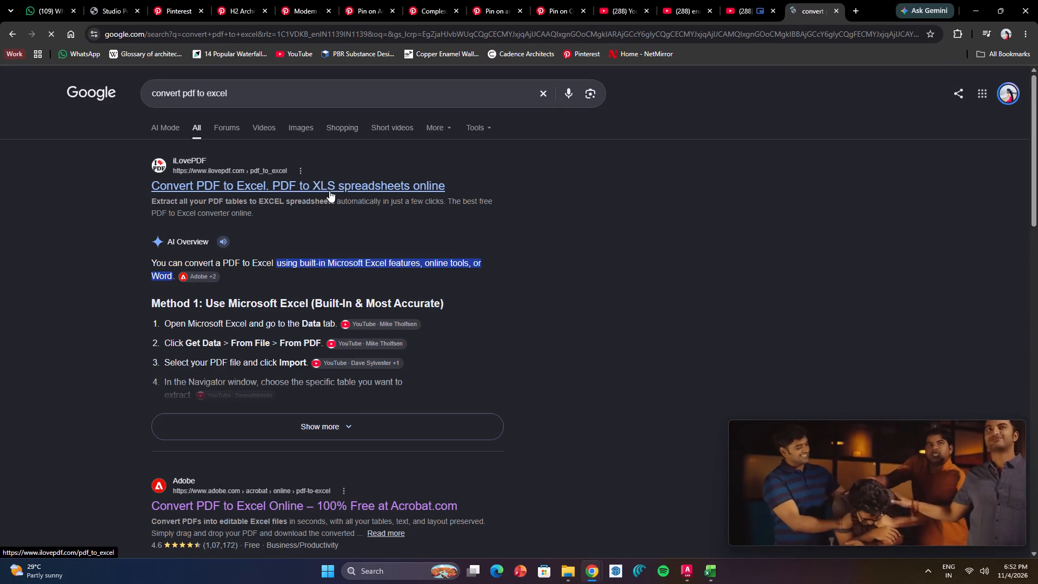
pyautogui.click(371, 204)
pyautogui.rightClick(370, 503)
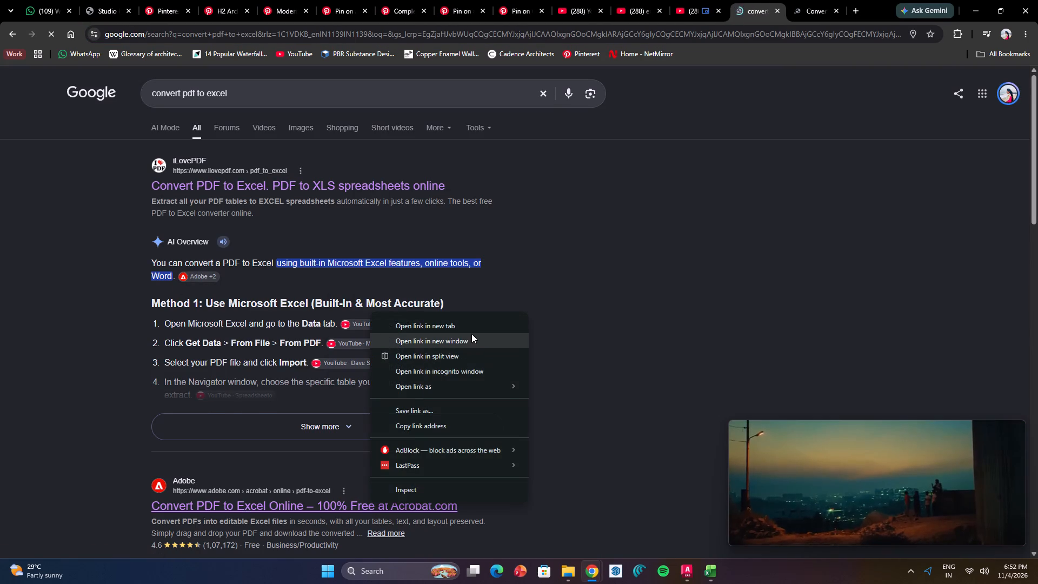
pyautogui.moveTo(471, 334); pyautogui.dragTo(483, 326)
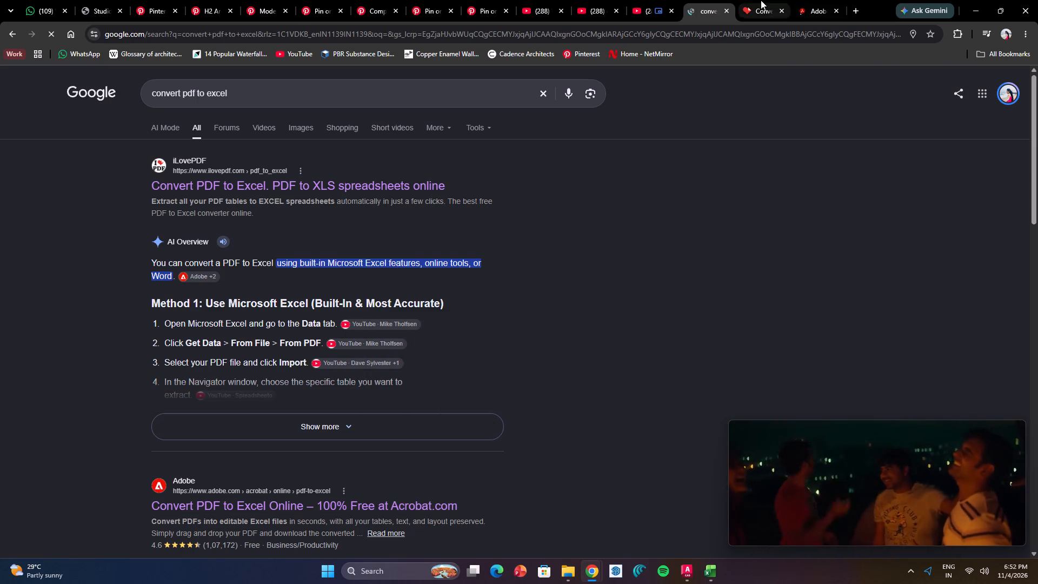
pyautogui.click(761, 0)
pyautogui.click(808, 0)
pyautogui.click(756, 0)
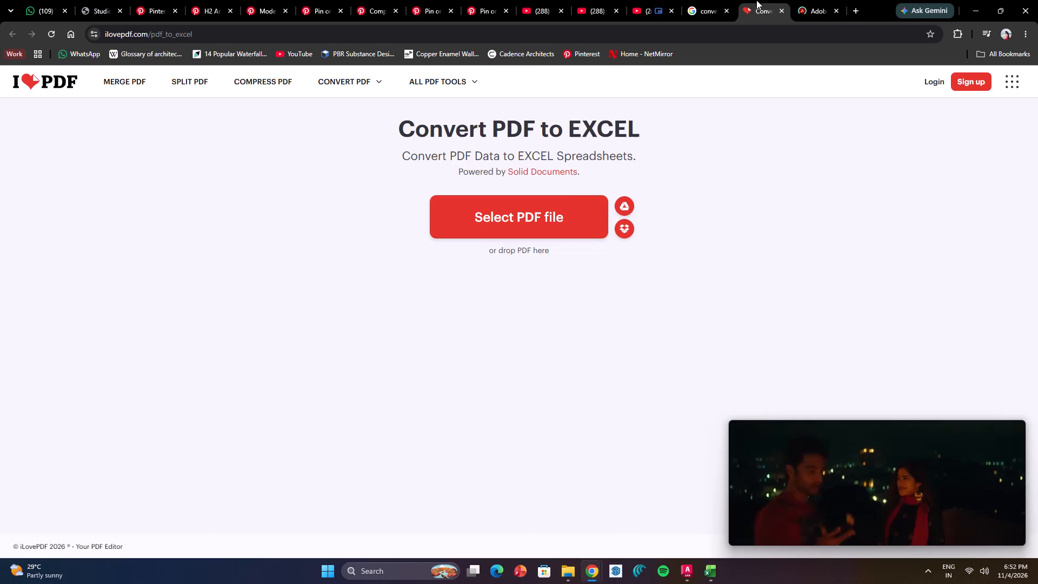
# Load the 3 Bhk Quote (26-09-26) PDF from the Downloads folder into the iLovePDF converter.
pyautogui.click(511, 231)
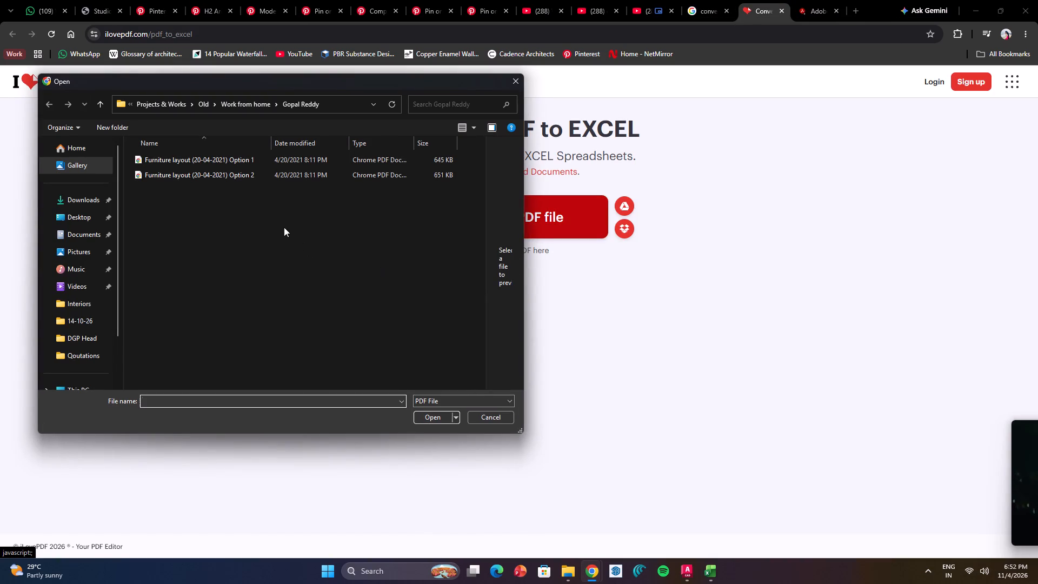
pyautogui.click(88, 199)
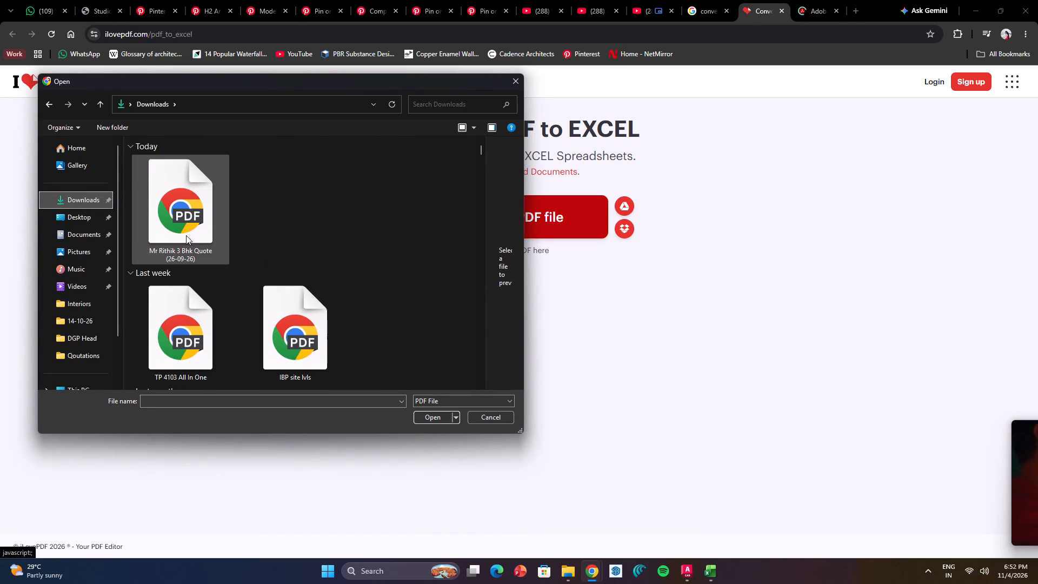
pyautogui.click(178, 235)
pyautogui.click(436, 419)
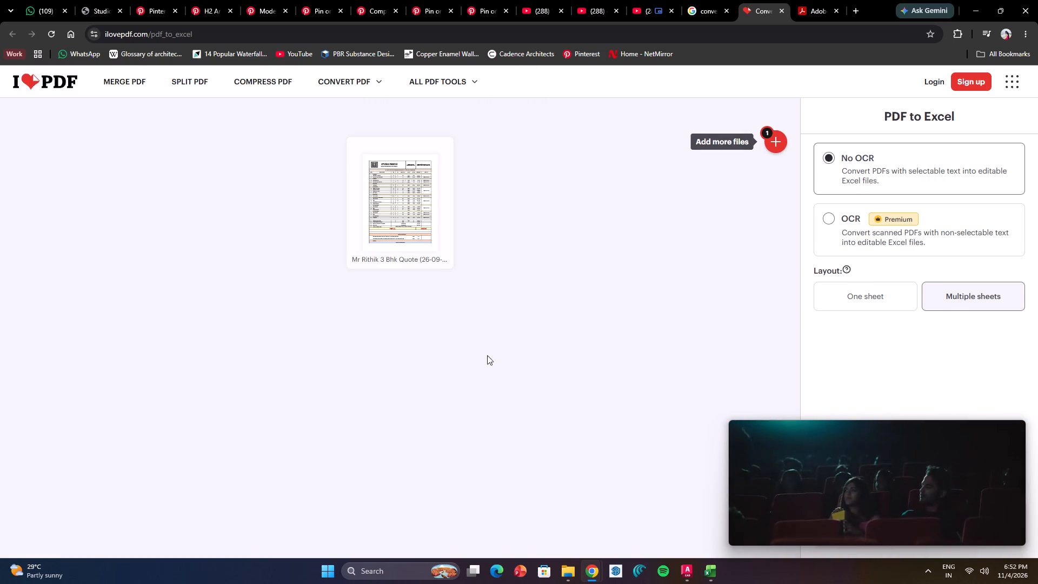
# Convert the quote PDF to Excel using the One sheet layout, moving the floating video out of the way.
pyautogui.click(869, 290)
pyautogui.moveTo(892, 435); pyautogui.dragTo(881, 249)
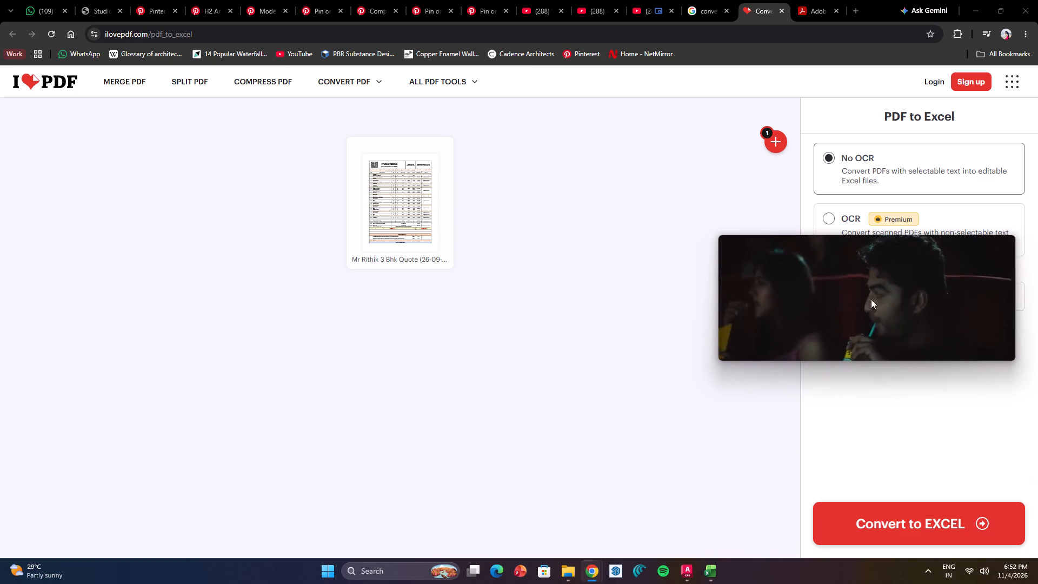
pyautogui.click(893, 529)
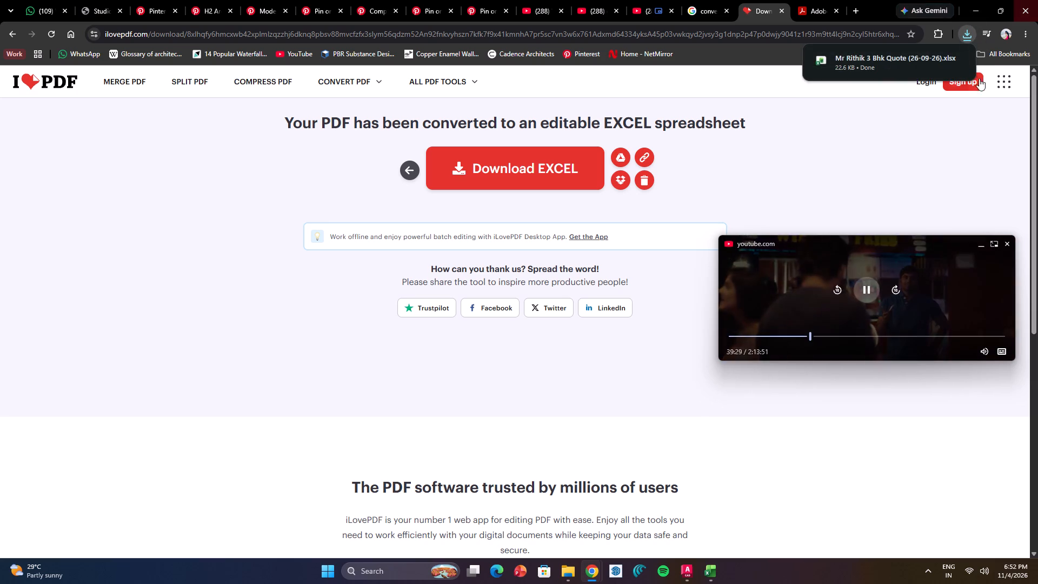
# Open the downloaded 3 Bhk Quote (26-09-26) workbook in Excel and enable editing.
pyautogui.click(957, 57)
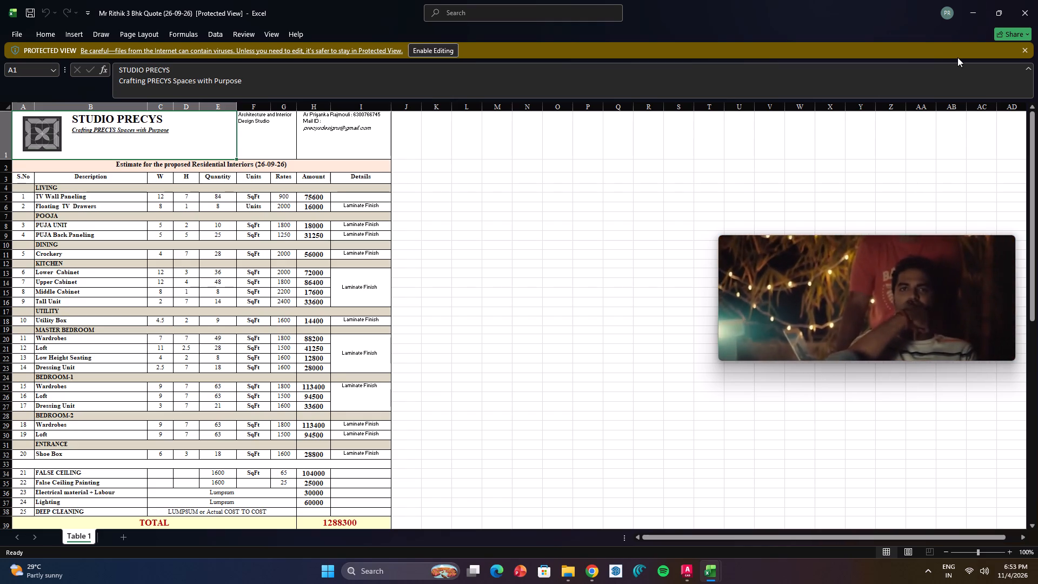
pyautogui.click(443, 49)
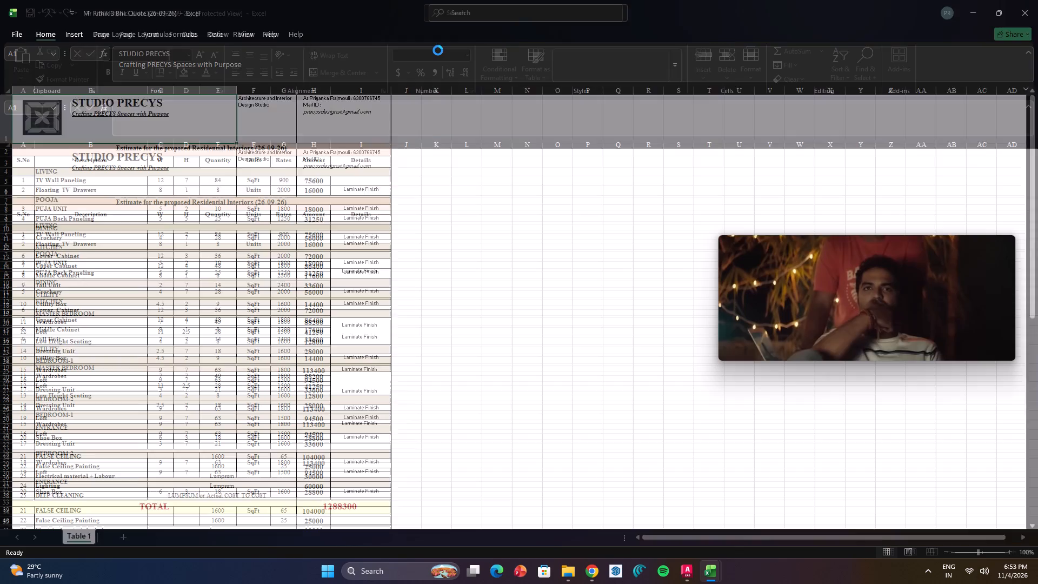
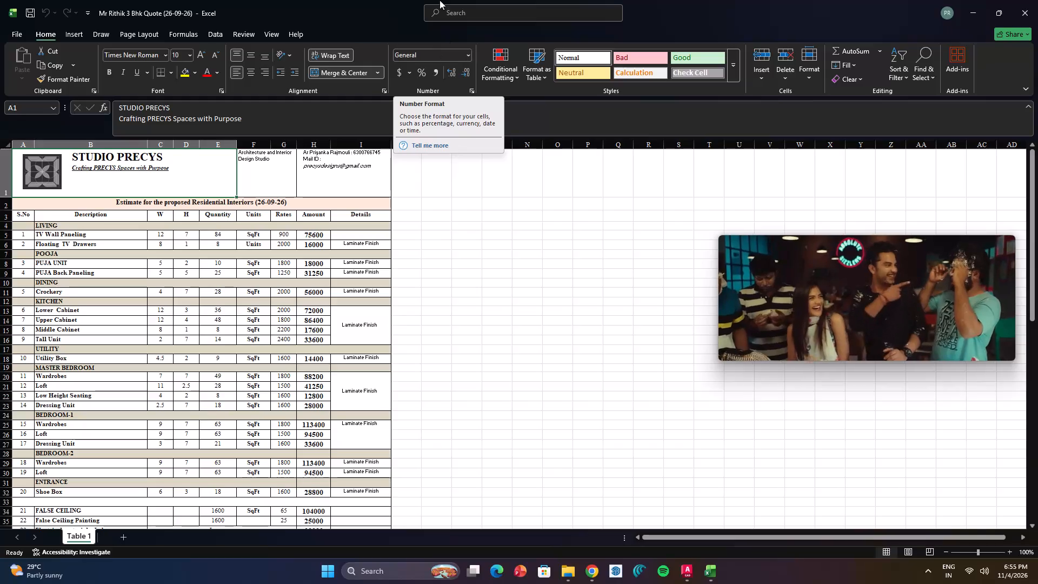
# Inspect the TOTAL amount and the FALSE CEILING amount to see whether they hold formulas or fixed numbers.
pyautogui.click(332, 384)
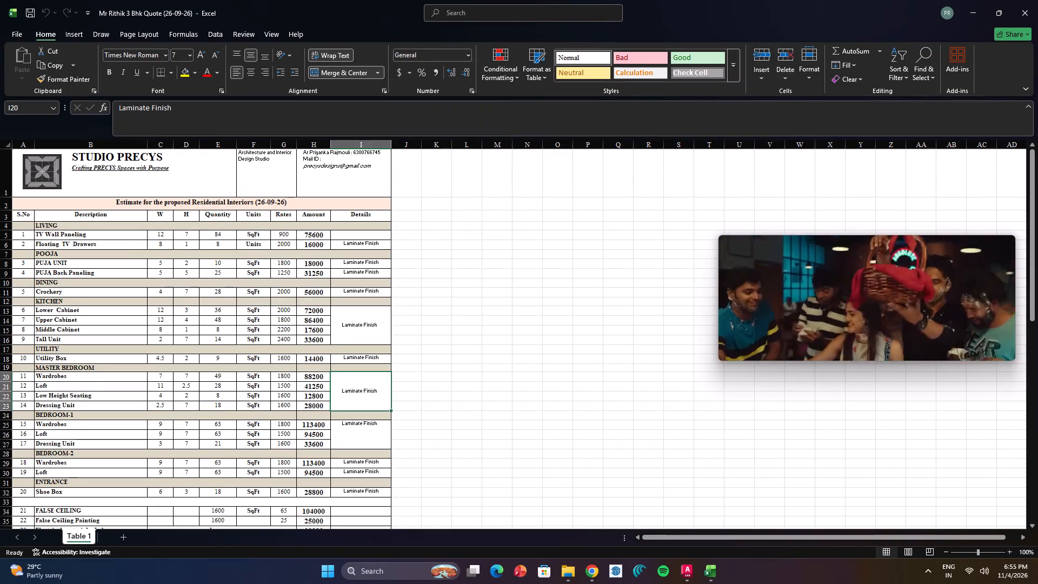
pyautogui.click(335, 372)
pyautogui.scroll(-6, 352, 320)
pyautogui.doubleClick(347, 346)
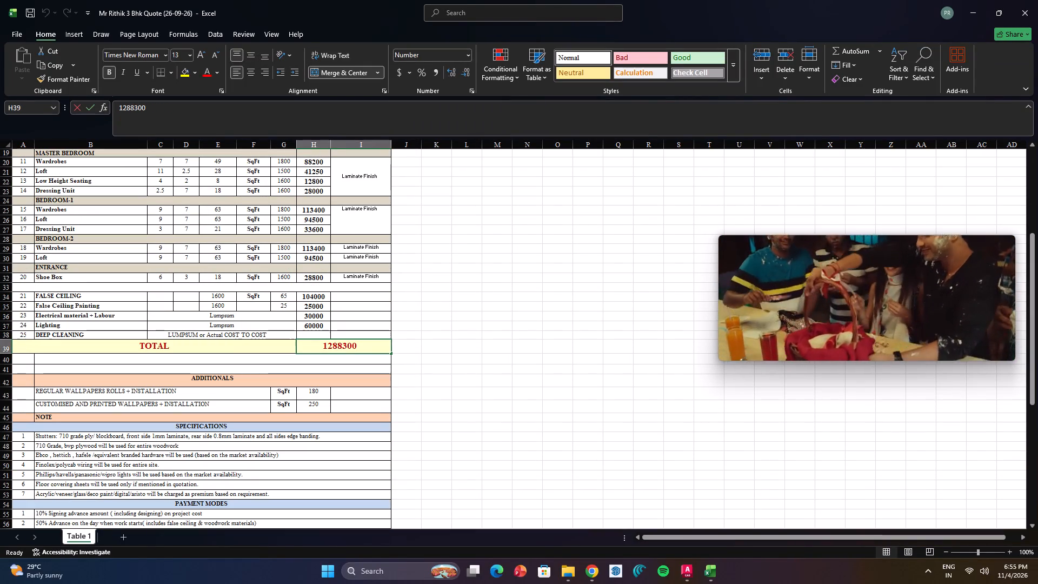
pyautogui.press('Escape')
pyautogui.doubleClick(316, 311)
pyautogui.press('Escape')
pyautogui.scroll(2, 326, 309)
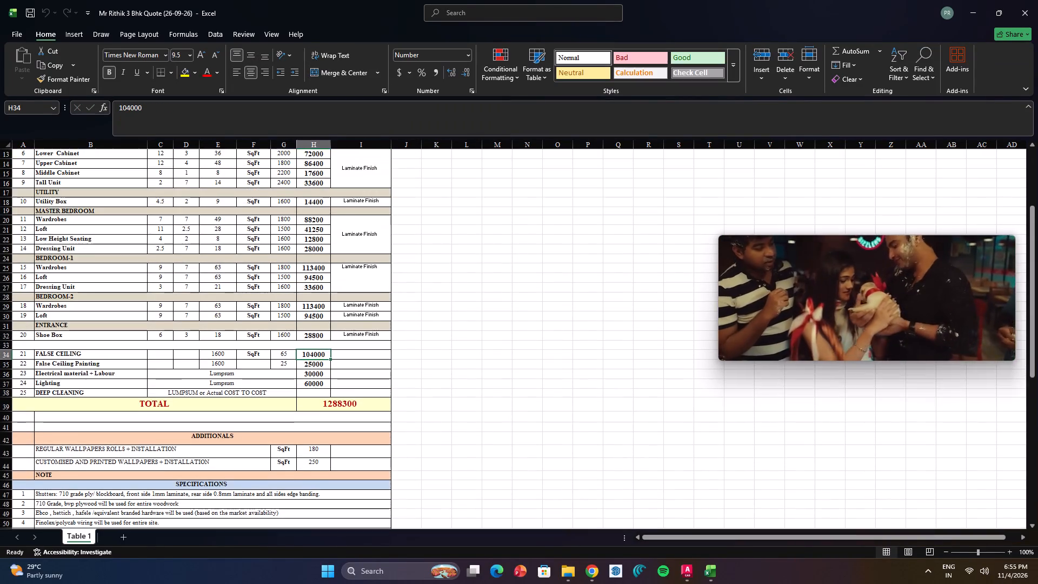
pyautogui.scroll(5, 332, 309)
# Unmerge the POOJA and UTILITY section heading rows so the Amount column has separate cells there.
pyautogui.moveTo(324, 233); pyautogui.dragTo(326, 308)
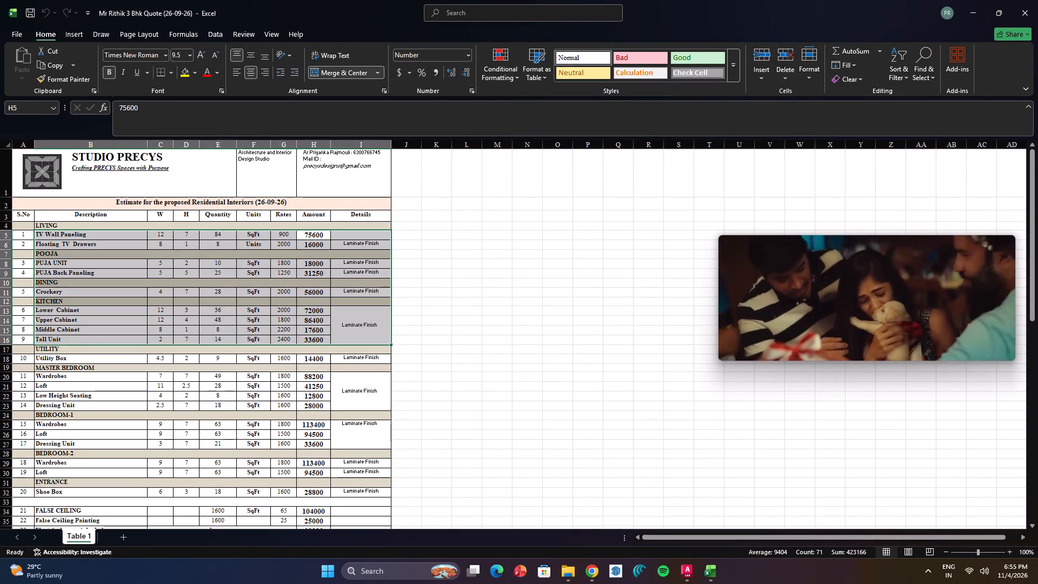
pyautogui.click(453, 297)
pyautogui.click(320, 252)
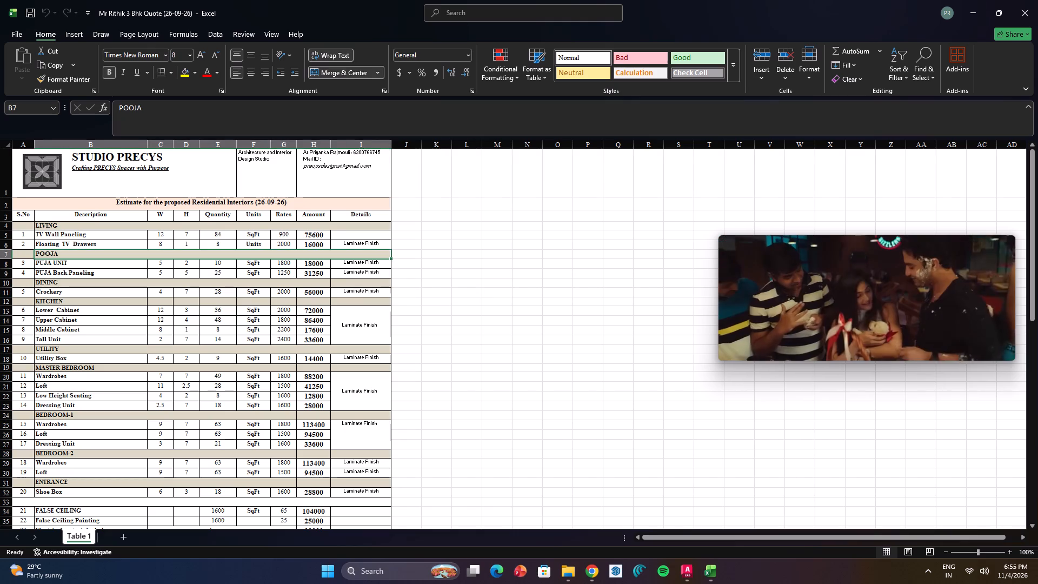
pyautogui.click(340, 76)
pyautogui.click(370, 300)
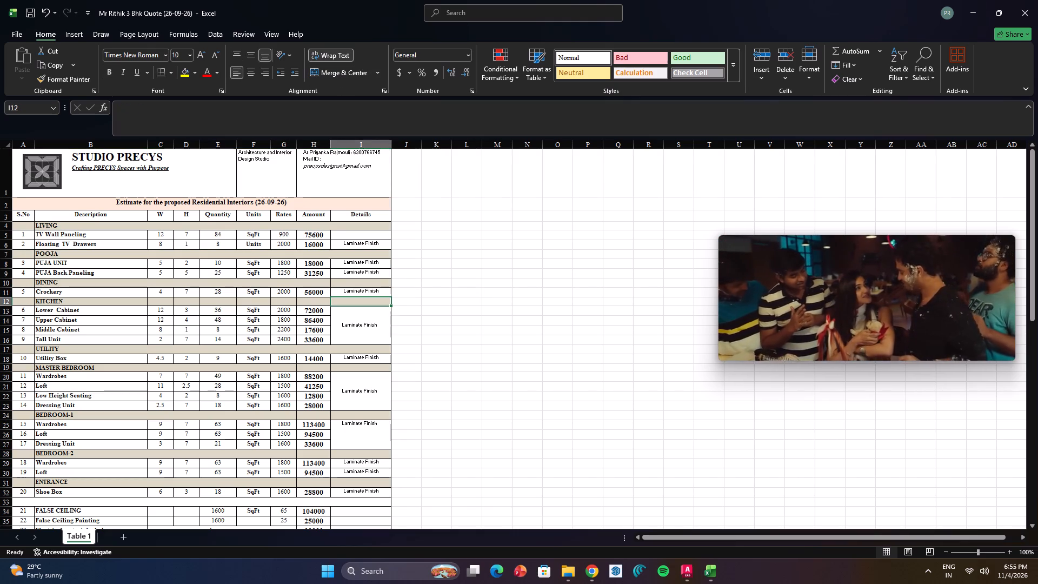
pyautogui.click(314, 299)
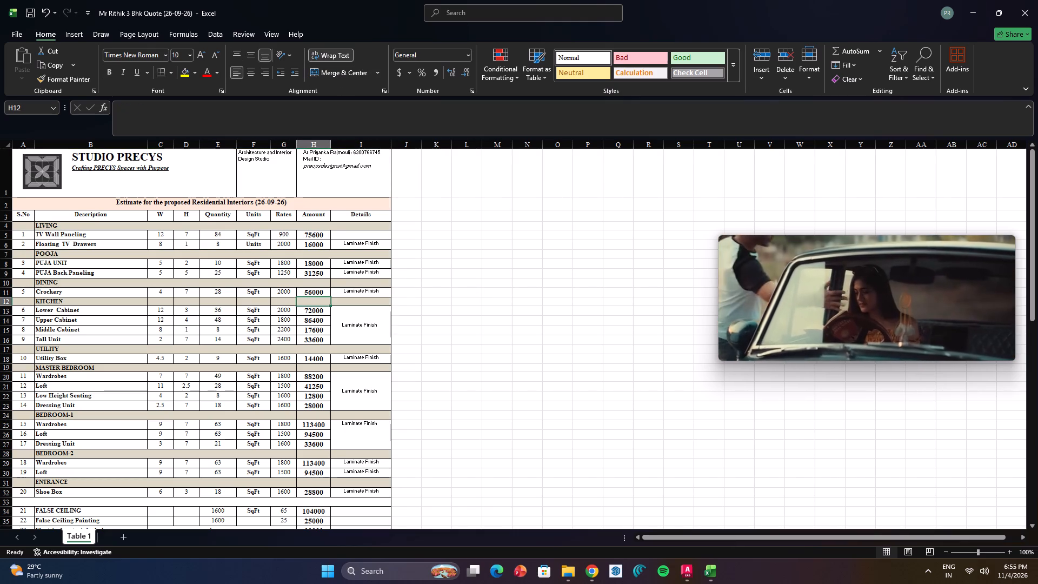
pyautogui.click(315, 349)
pyautogui.click(324, 75)
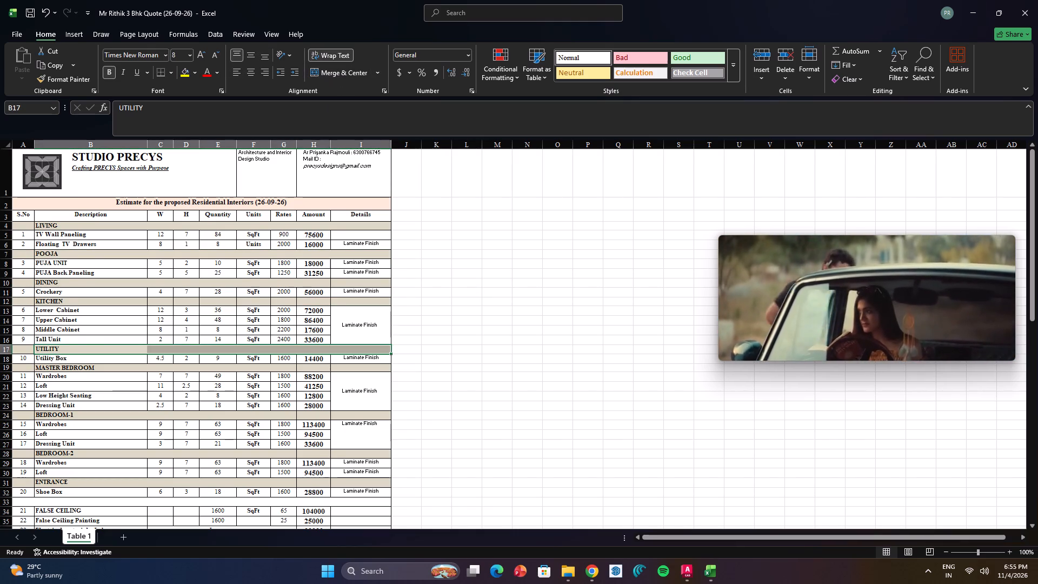
# Check the remaining heading rows for merged cells and unmerge the blank row 33 above FALSE CEILING.
pyautogui.moveTo(383, 408); pyautogui.dragTo(367, 321, button='middle')
pyautogui.scroll(-1, 365, 321)
pyautogui.click(325, 341)
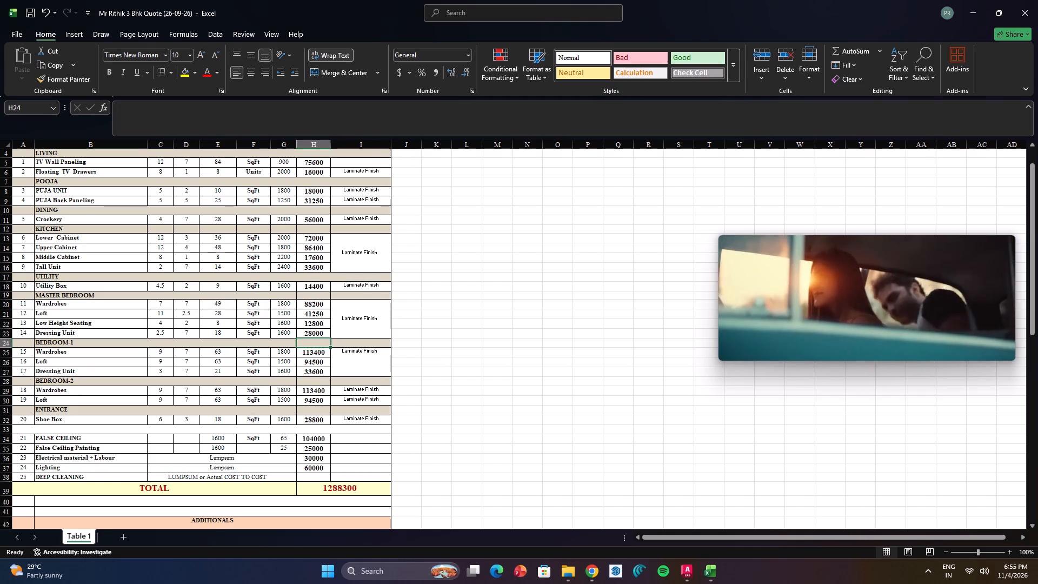
pyautogui.click(317, 382)
pyautogui.click(318, 408)
pyautogui.click(317, 428)
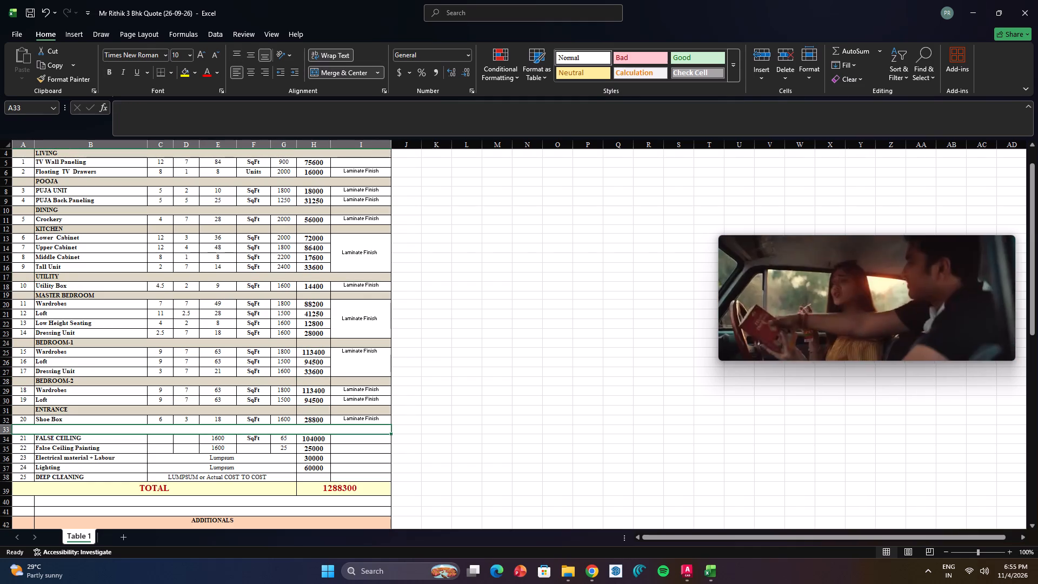
pyautogui.click(345, 74)
pyautogui.scroll(-1, 338, 306)
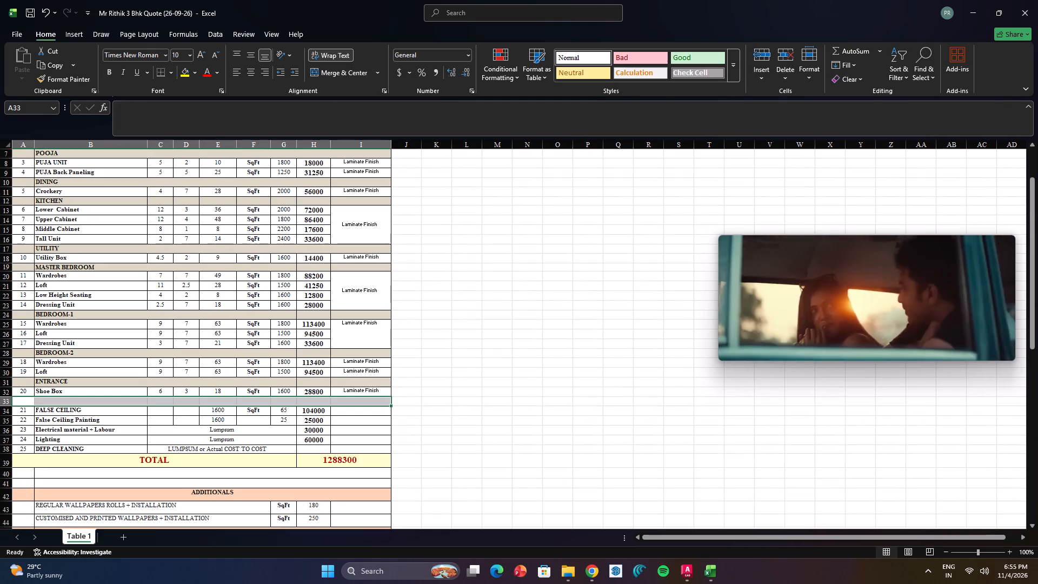
# Unmerge the DINING section heading row that interrupts the selection of the Amount column.
pyautogui.click(436, 318)
pyautogui.scroll(3, 381, 308)
pyautogui.moveTo(323, 233); pyautogui.dragTo(323, 339)
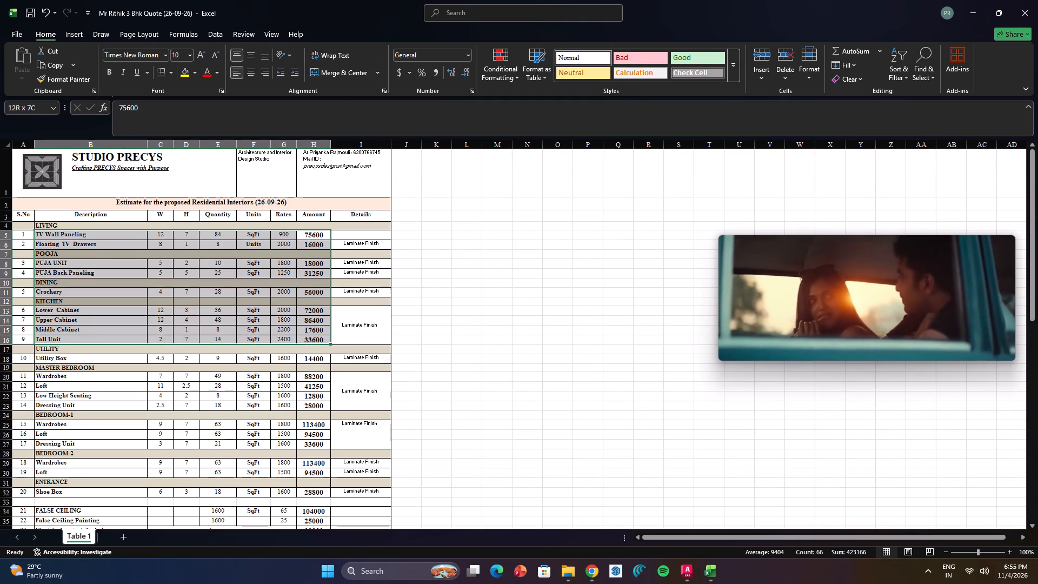
pyautogui.moveTo(323, 339); pyautogui.dragTo(323, 344)
pyautogui.click(317, 255)
pyautogui.moveTo(321, 234); pyautogui.dragTo(321, 280)
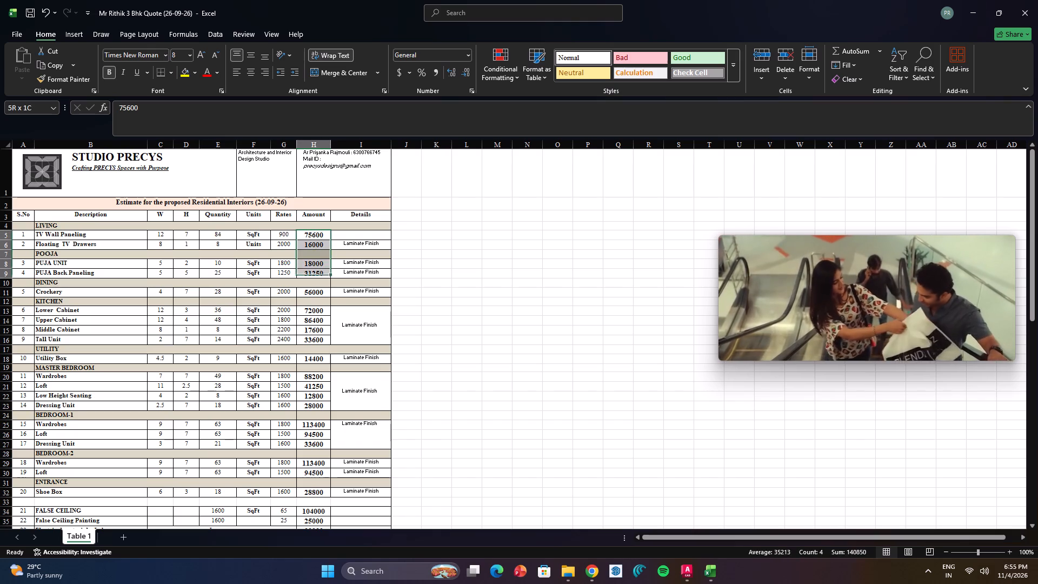
pyautogui.moveTo(321, 280); pyautogui.dragTo(324, 278)
pyautogui.click(321, 287)
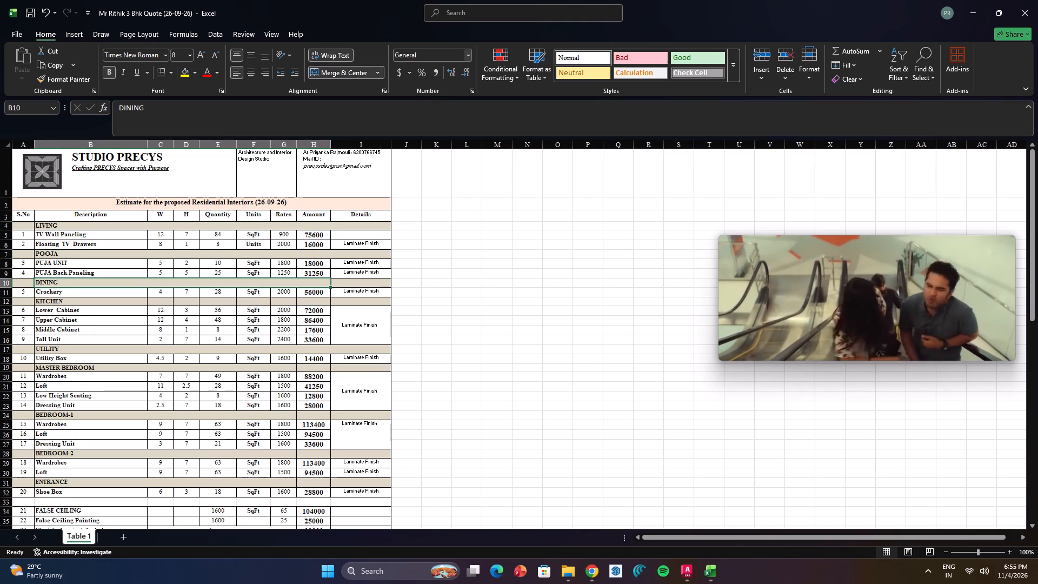
pyautogui.click(354, 70)
# AutoSum the Amount column over H5:H38, from TV Wall Paneling down to the empty DEEP CLEANING amount cell.
pyautogui.moveTo(431, 277); pyautogui.dragTo(423, 275)
pyautogui.moveTo(320, 236); pyautogui.dragTo(319, 238)
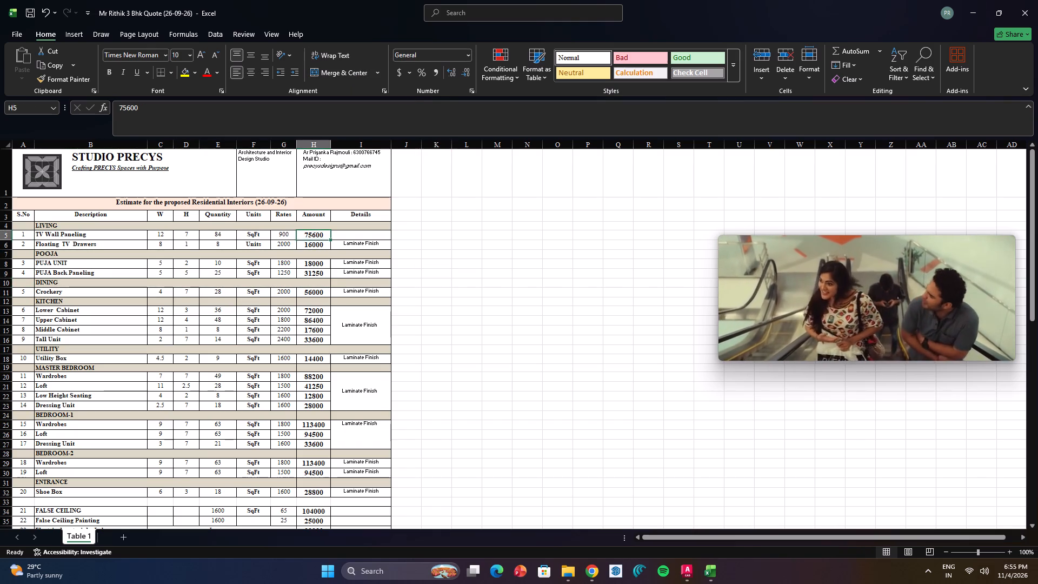
pyautogui.moveTo(319, 238); pyautogui.dragTo(322, 454)
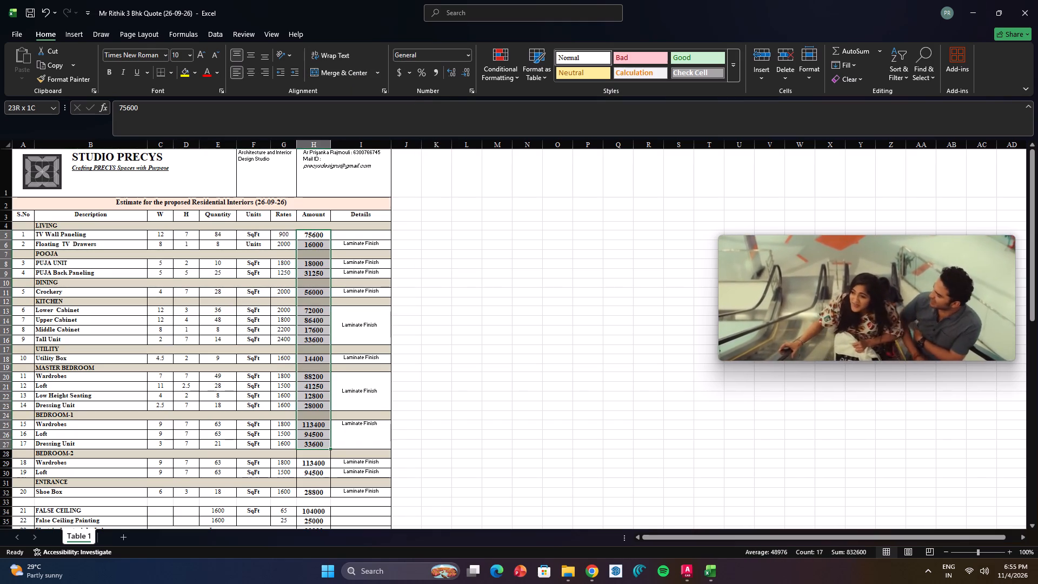
pyautogui.moveTo(322, 454); pyautogui.dragTo(317, 475)
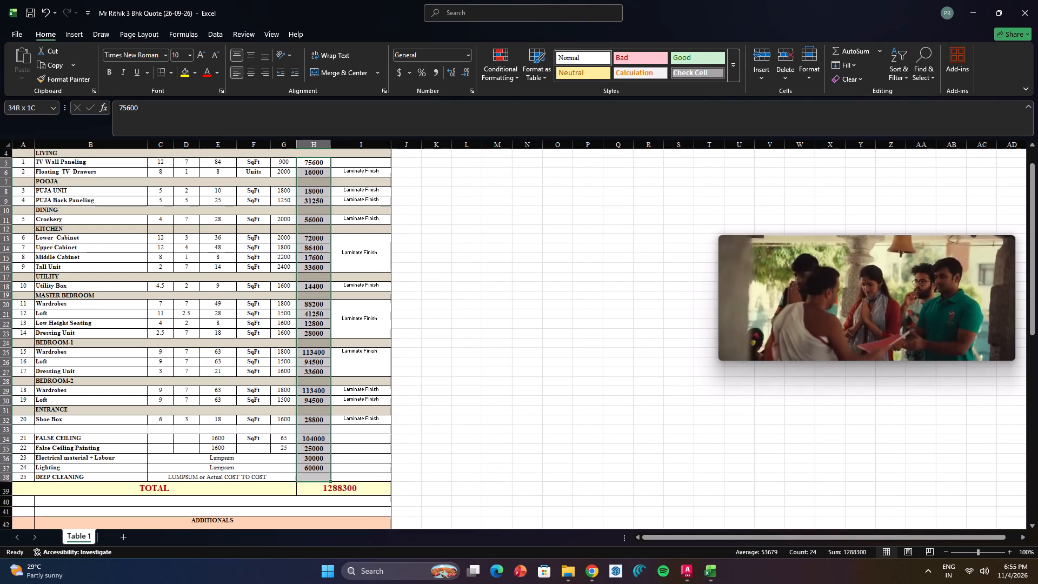
pyautogui.moveTo(317, 475); pyautogui.dragTo(315, 474)
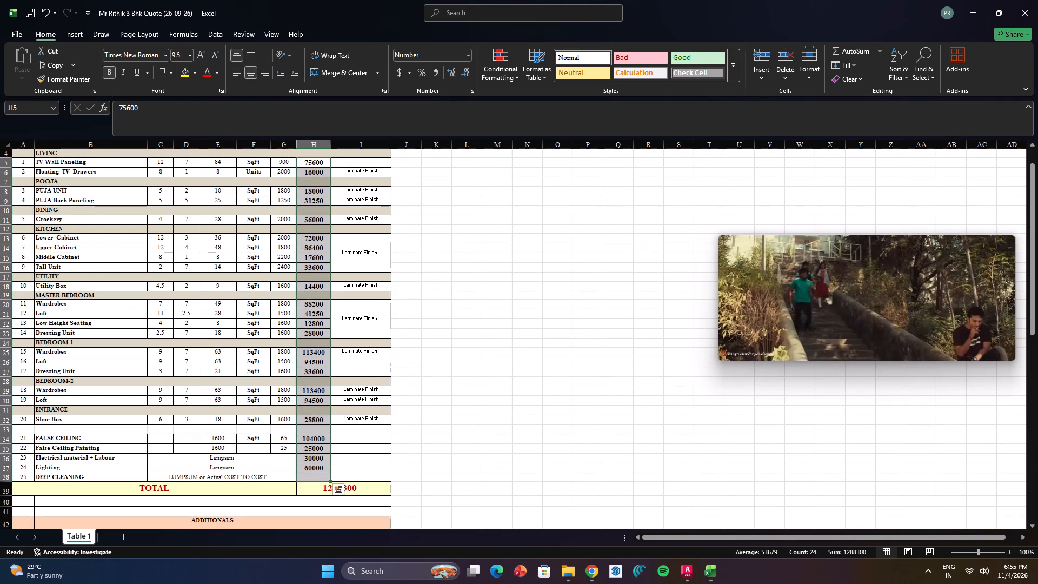
pyautogui.click(857, 48)
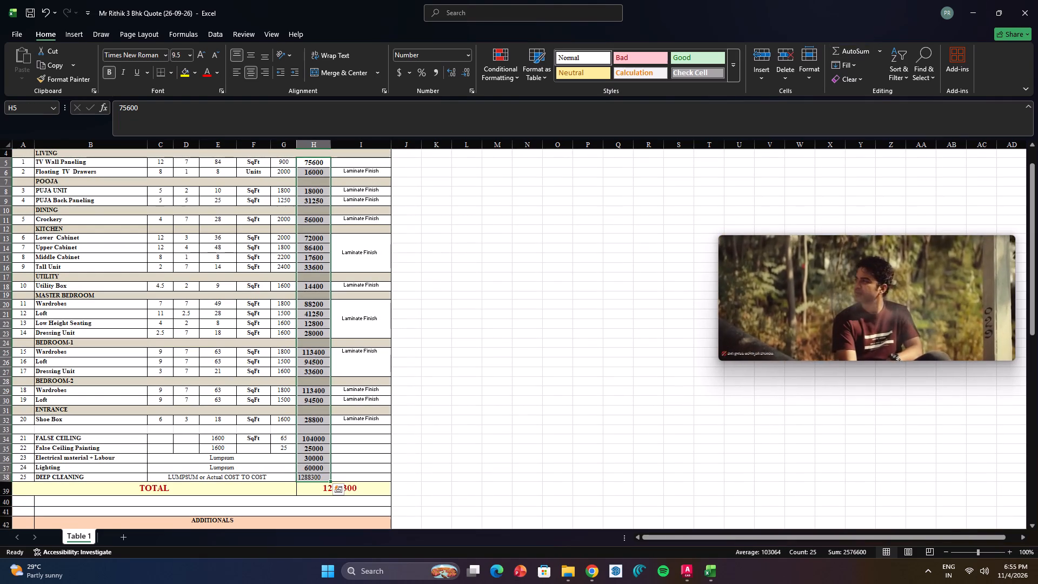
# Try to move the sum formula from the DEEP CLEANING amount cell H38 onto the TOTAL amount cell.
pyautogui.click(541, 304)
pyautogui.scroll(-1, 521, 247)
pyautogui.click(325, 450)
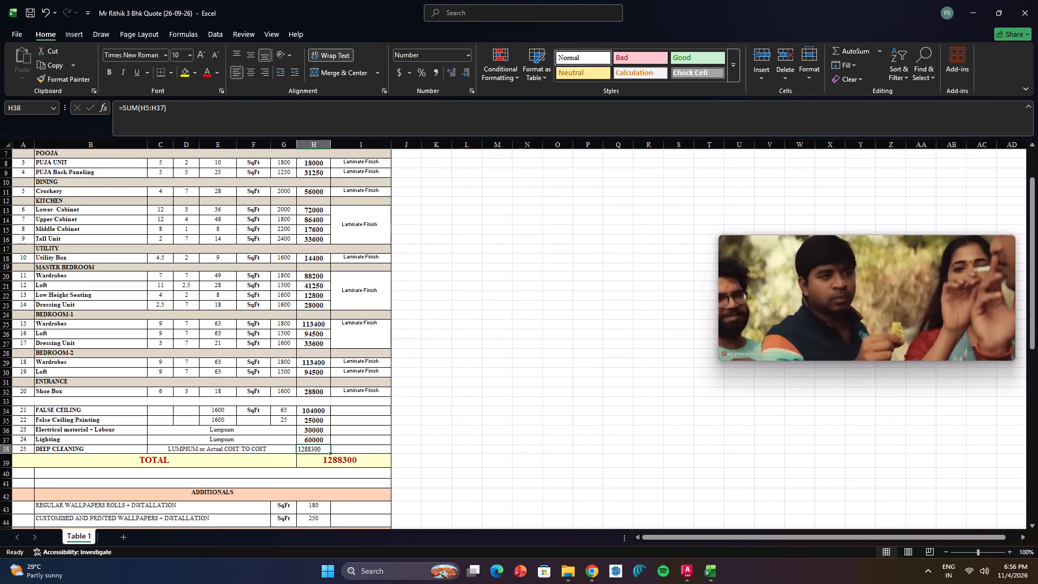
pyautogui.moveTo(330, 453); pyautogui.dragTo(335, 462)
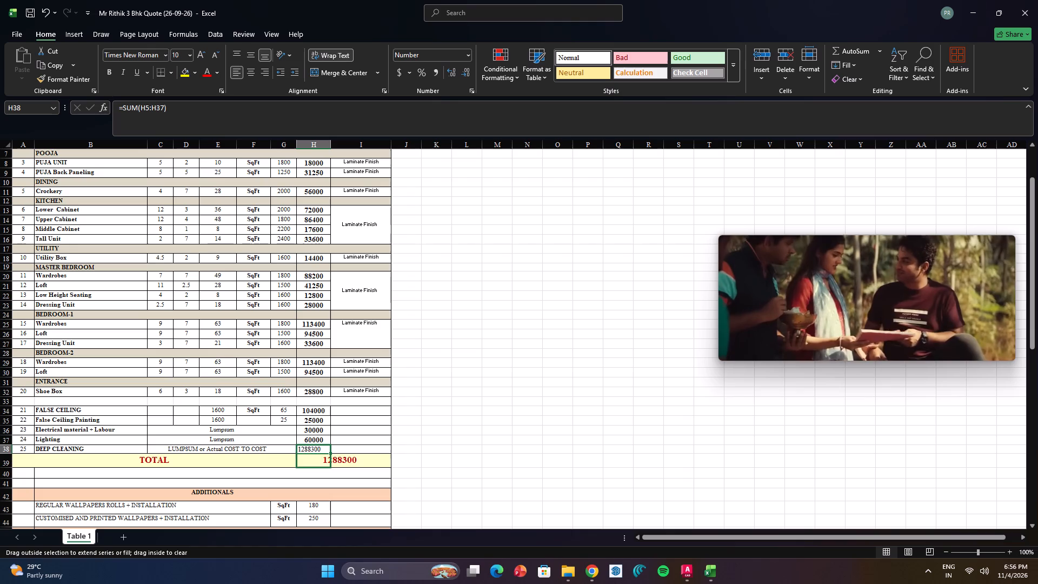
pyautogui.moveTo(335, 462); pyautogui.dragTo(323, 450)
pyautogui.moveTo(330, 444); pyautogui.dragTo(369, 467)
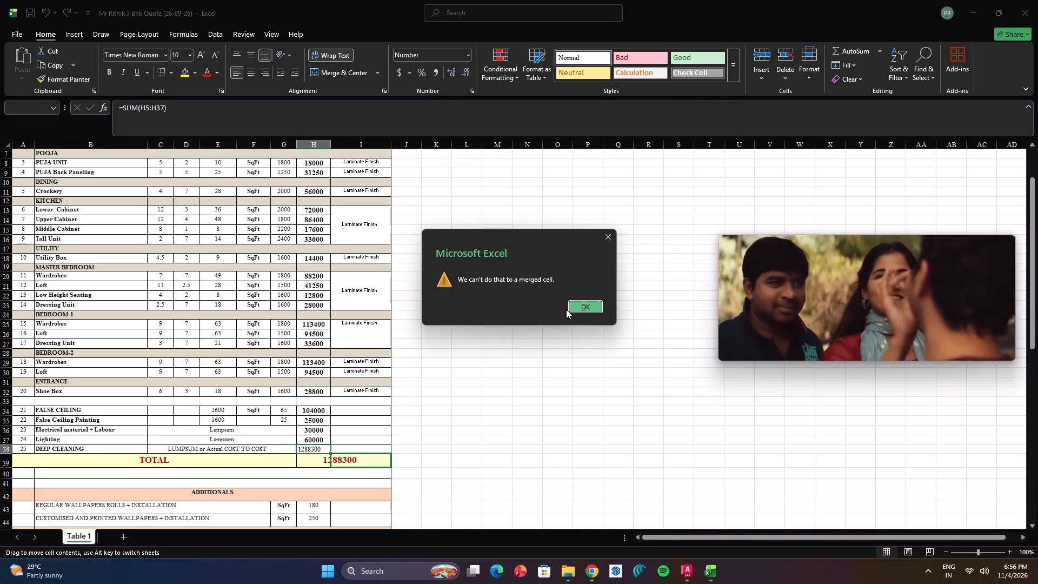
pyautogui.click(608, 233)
# Cut the sum formula from H38 and paste it over the TOTAL amount in H39, accepting that merged cells get unmerged.
pyautogui.click(322, 449)
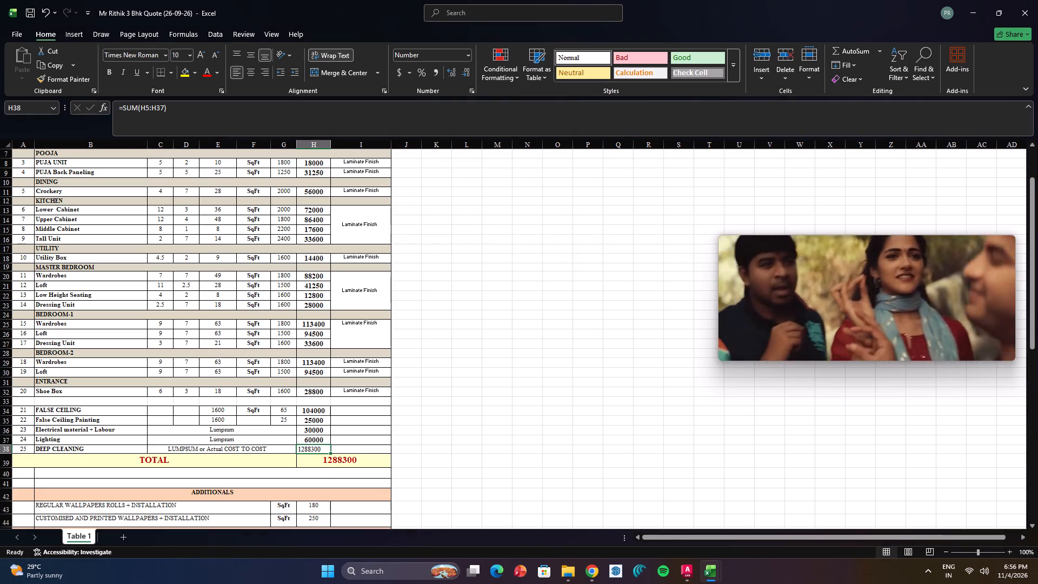
pyautogui.hotkey('ctrl', 'x')
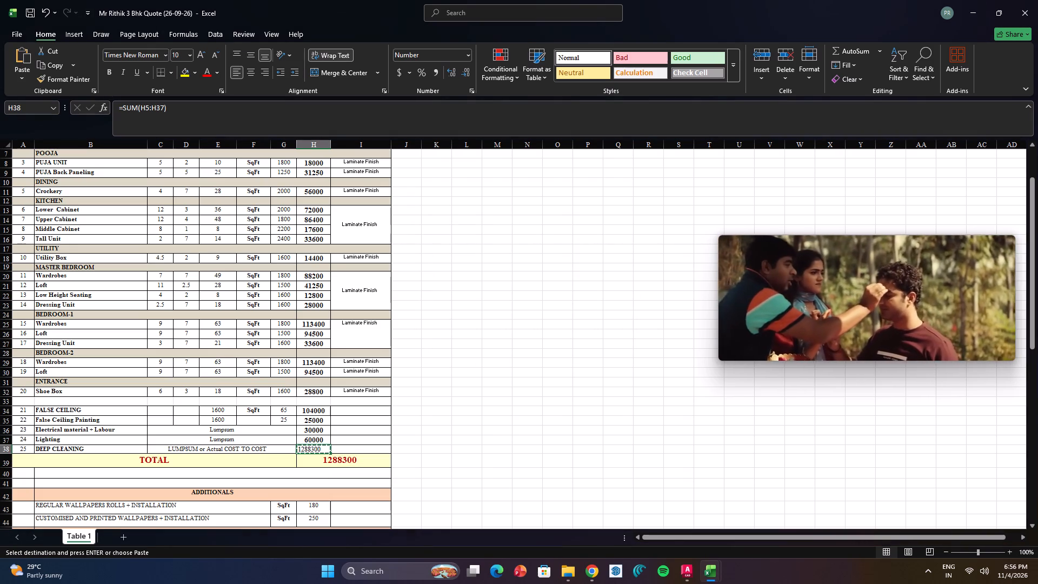
pyautogui.click(316, 464)
pyautogui.hotkey('ctrl', 'v')
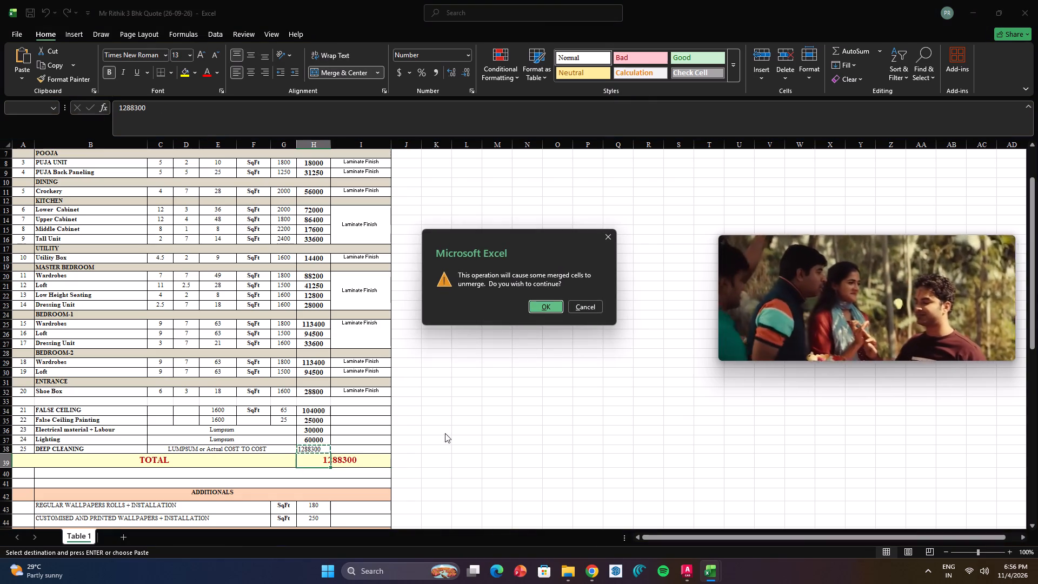
pyautogui.click(547, 304)
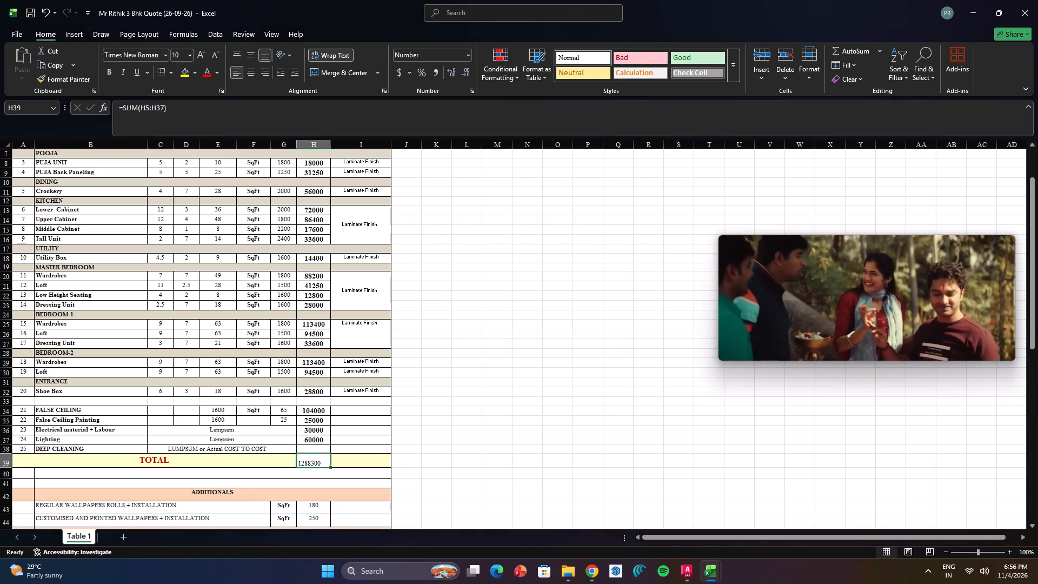
# Merge and center the TOTAL amount across H39:I39 and align it vertically to the middle.
pyautogui.click(500, 442)
pyautogui.moveTo(316, 463); pyautogui.dragTo(355, 462)
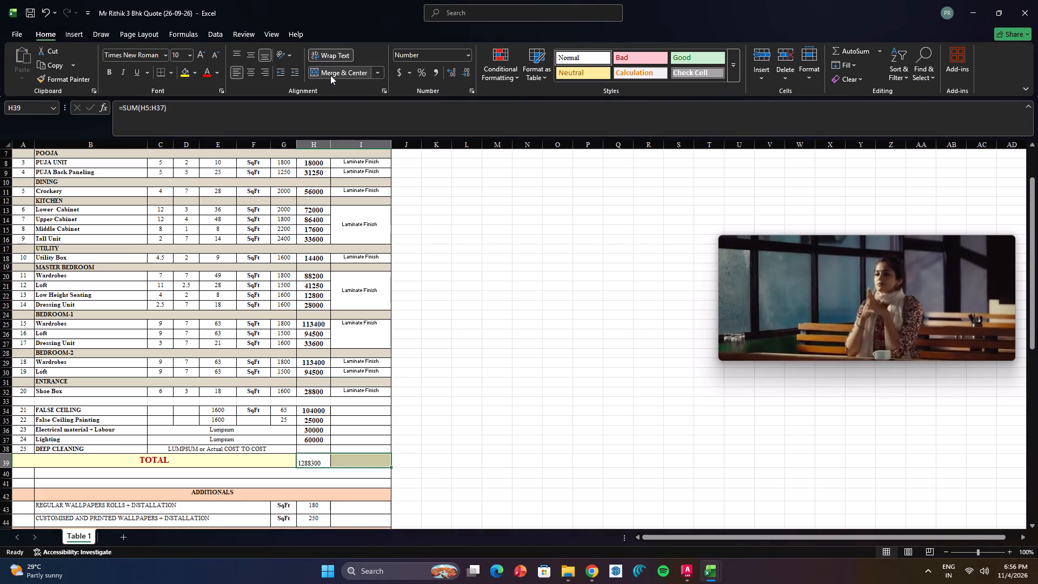
pyautogui.click(330, 75)
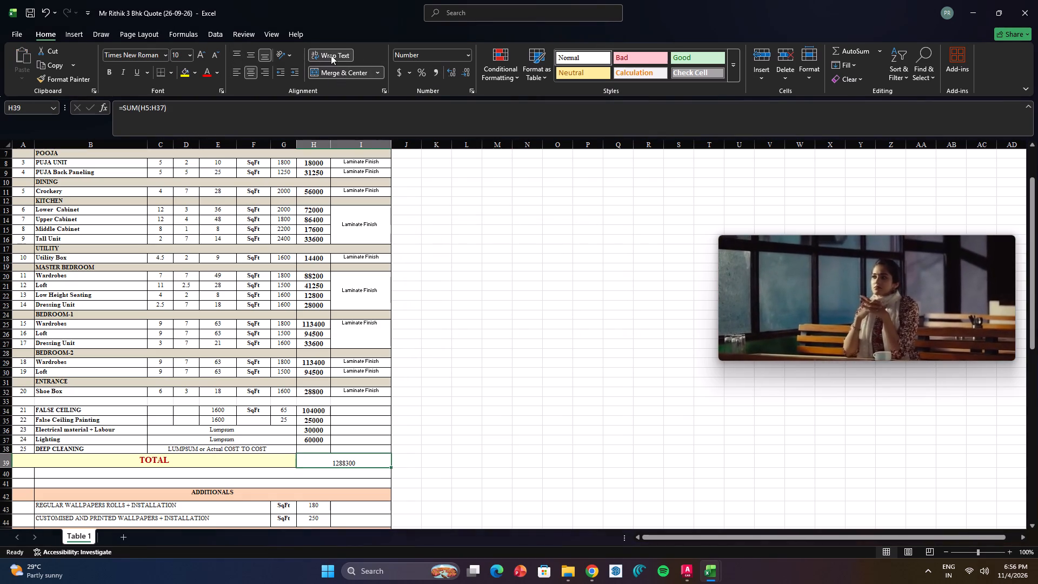
pyautogui.click(250, 56)
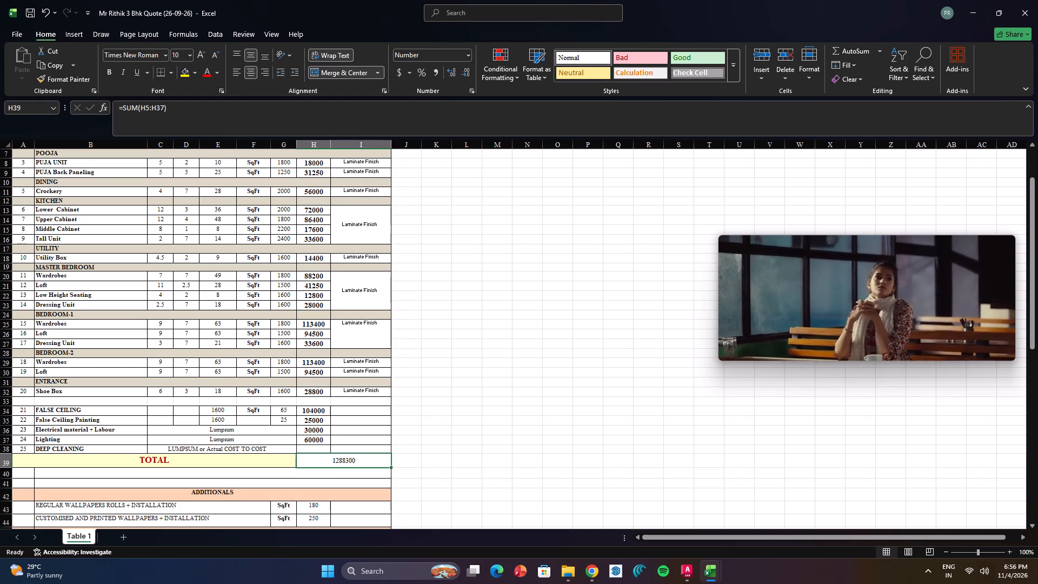
# Make the TOTAL amount bold and increase its font size.
pyautogui.click(108, 74)
pyautogui.doubleClick(202, 55)
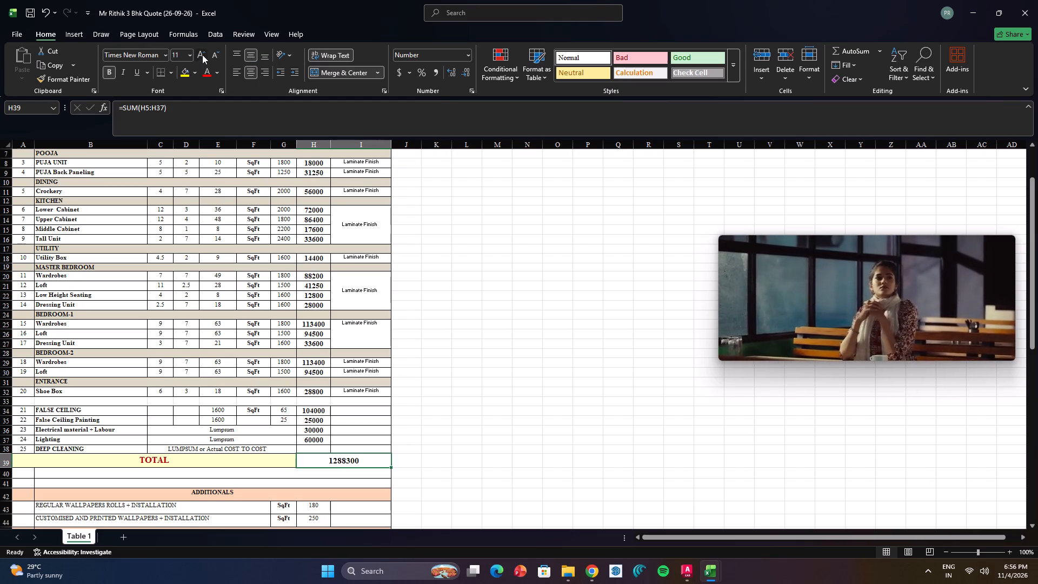
pyautogui.click(202, 55)
pyautogui.click(564, 399)
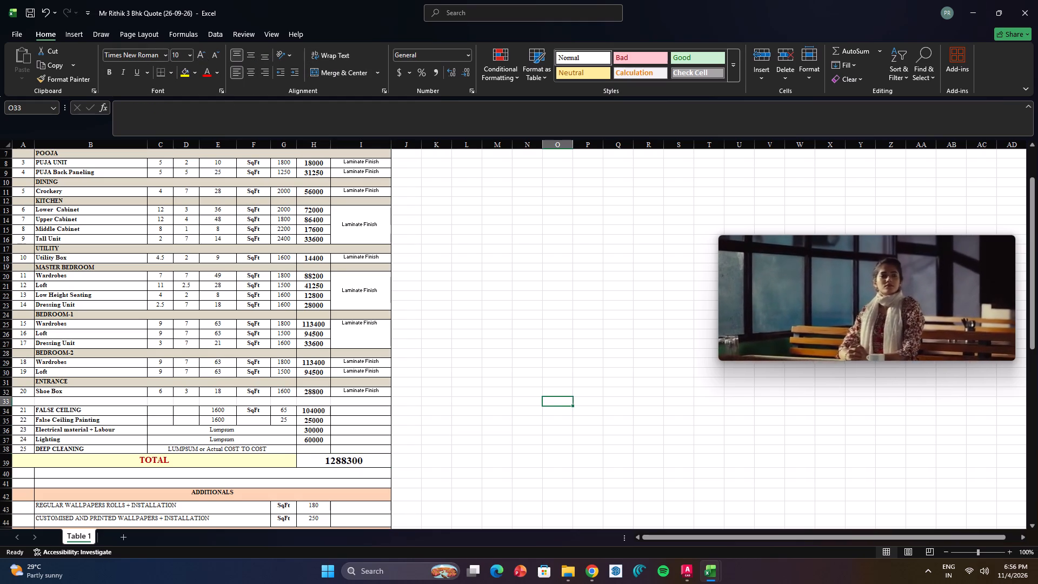
# Remove the fill color from the whole TOTAL row, covering both the label and the amount.
pyautogui.click(270, 464)
pyautogui.doubleClick(277, 461)
pyautogui.click(245, 461)
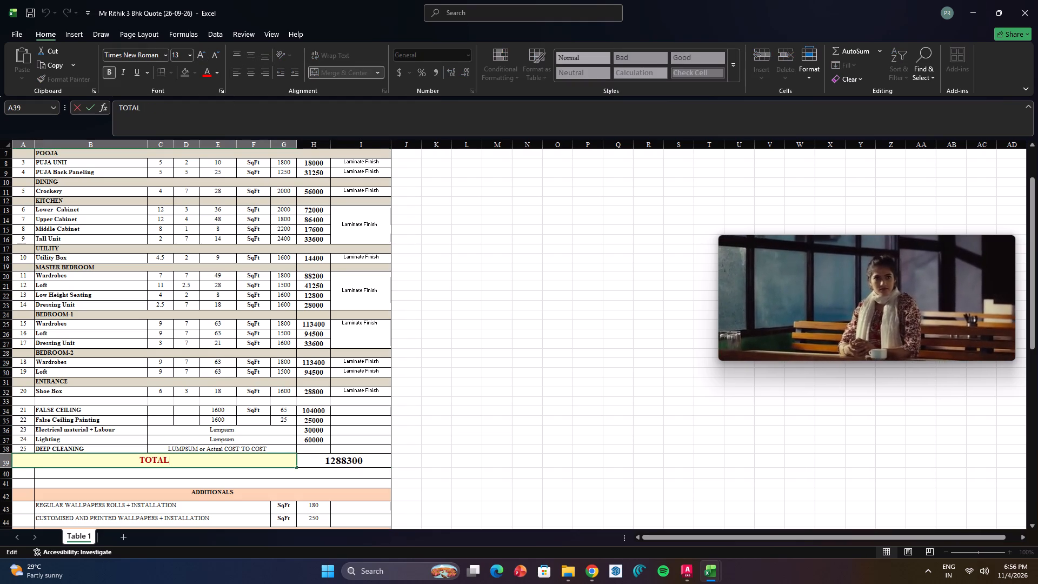
pyautogui.click(564, 480)
pyautogui.moveTo(250, 464); pyautogui.dragTo(369, 458)
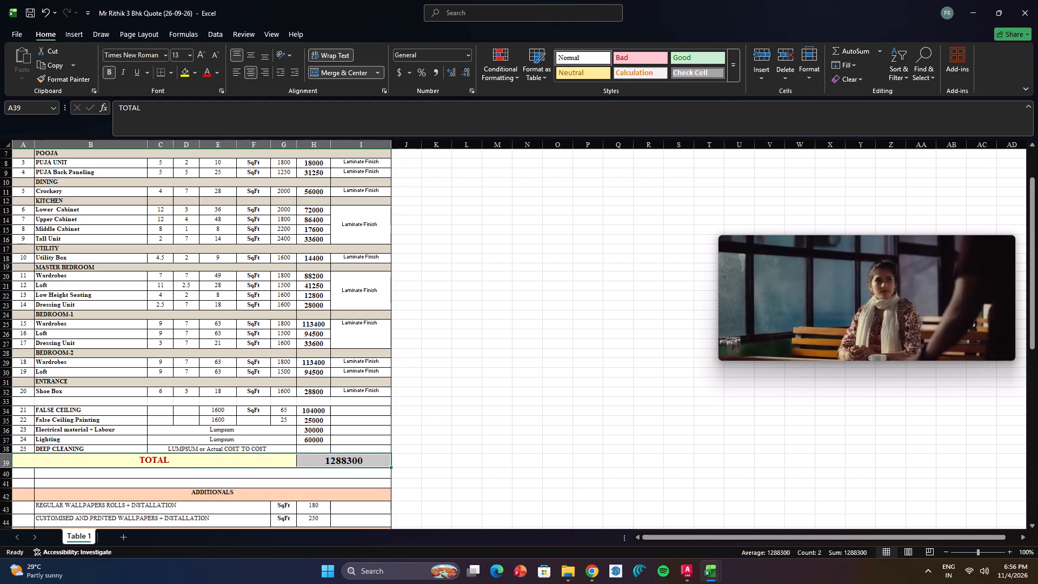
pyautogui.click(193, 70)
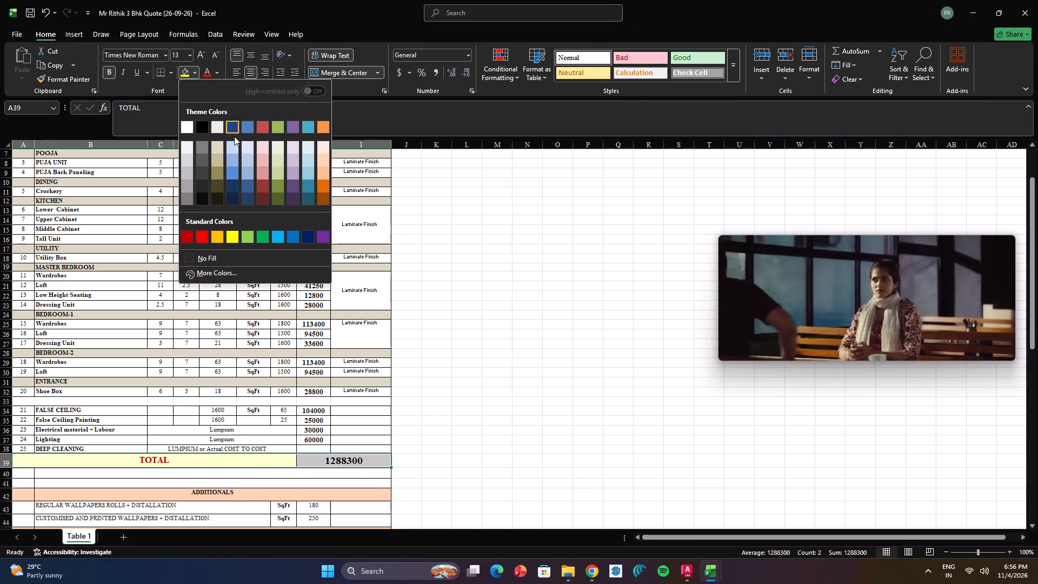
pyautogui.click(207, 255)
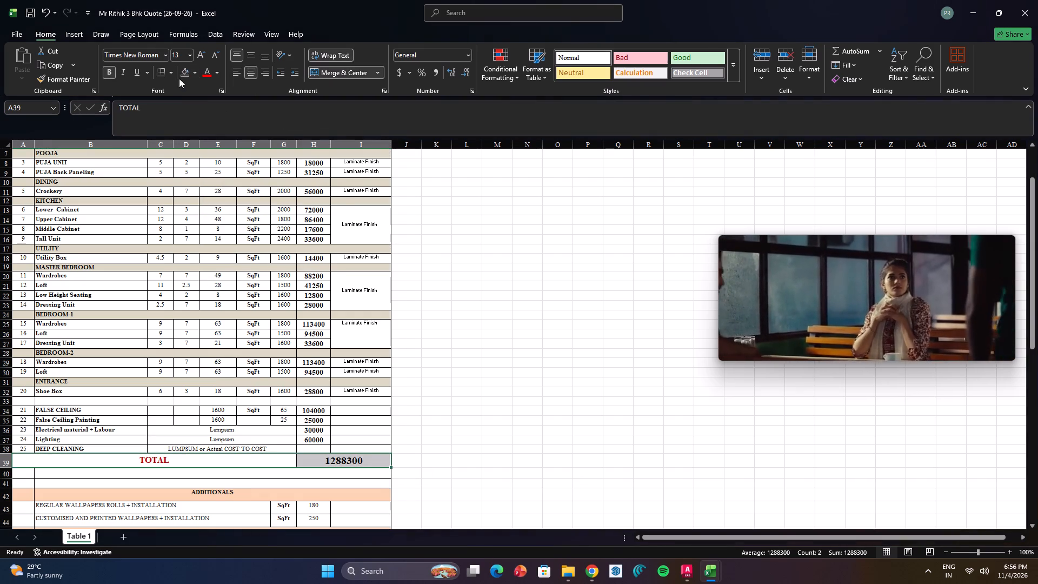
# Fill the whole TOTAL row with a light yellow custom color.
pyautogui.click(197, 67)
pyautogui.click(247, 281)
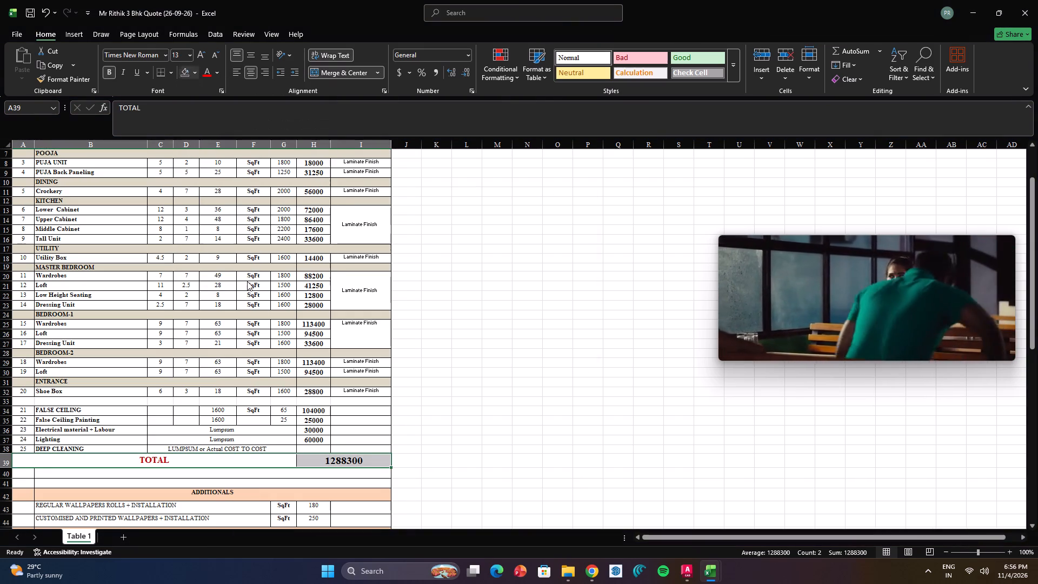
pyautogui.click(484, 273)
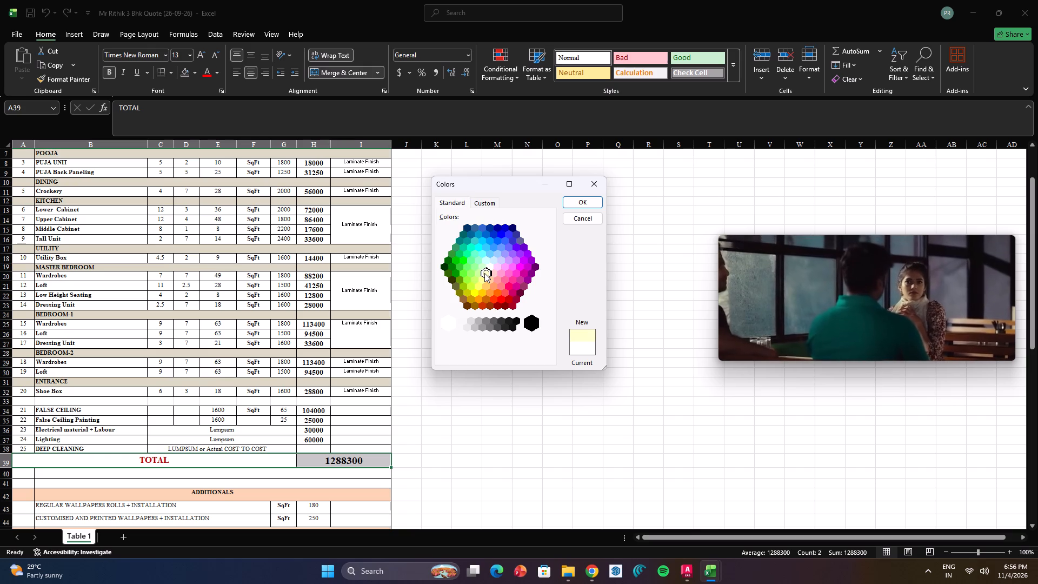
pyautogui.click(576, 202)
pyautogui.click(540, 330)
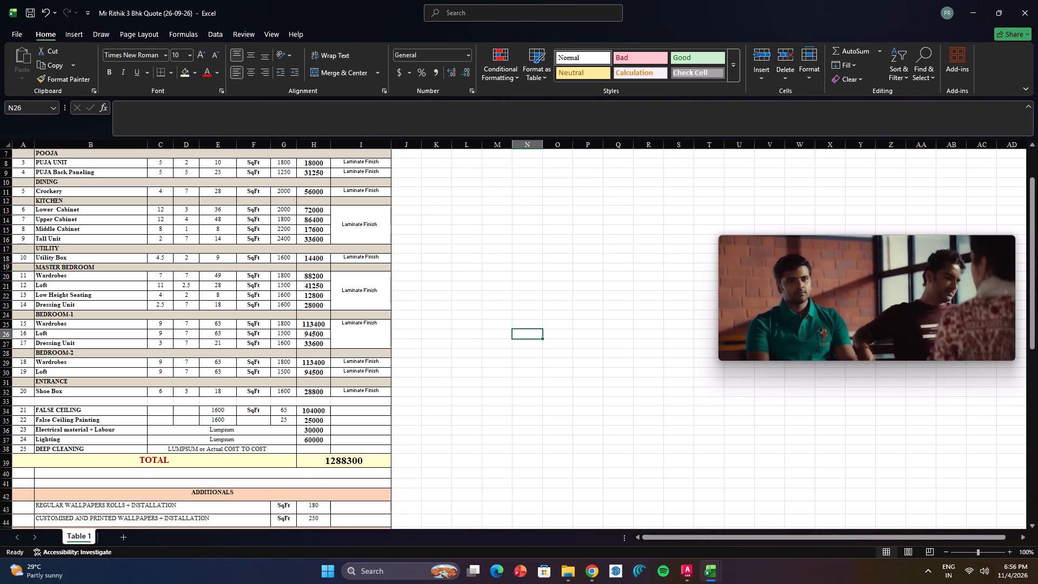
# Set the font color of the TOTAL label and its amount to the standard dark red.
pyautogui.moveTo(229, 454); pyautogui.dragTo(327, 455)
pyautogui.click(216, 73)
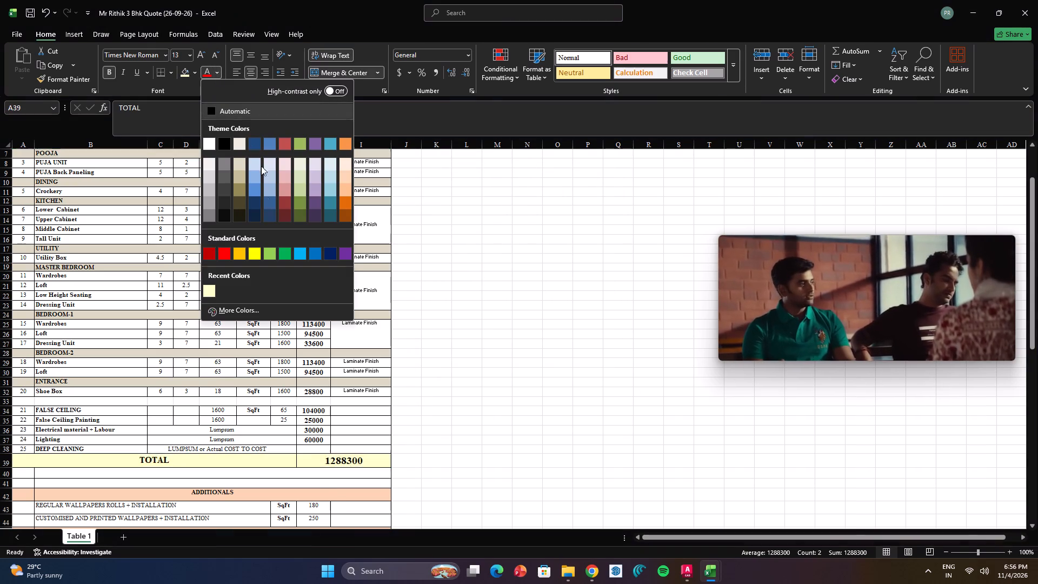
pyautogui.click(206, 253)
pyautogui.click(563, 368)
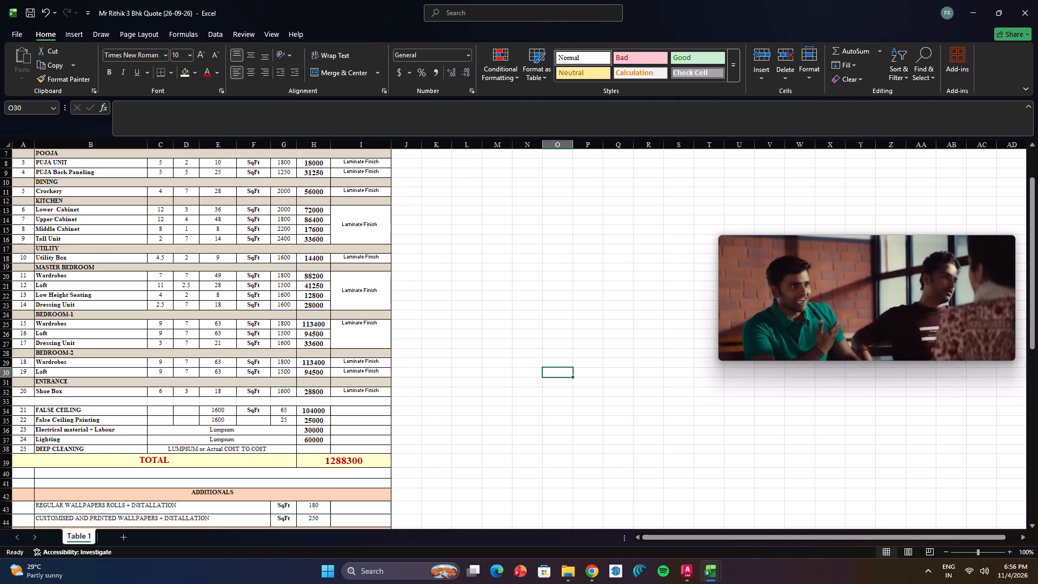
# Shrink the Studio Precys logo in the header slightly, to 0.67" high by 0.74" wide.
pyautogui.scroll(3, 312, 340)
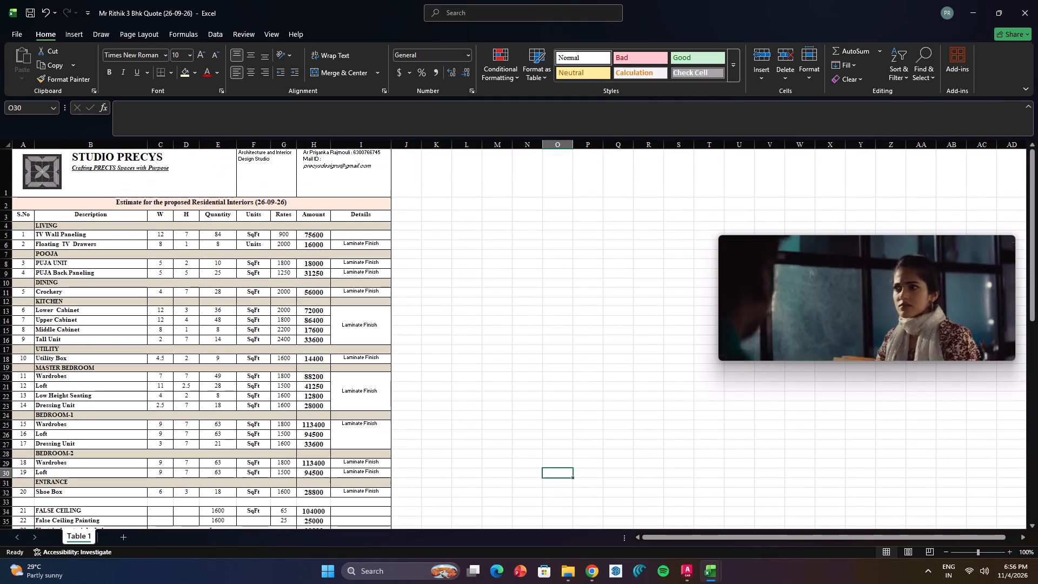
pyautogui.doubleClick(45, 170)
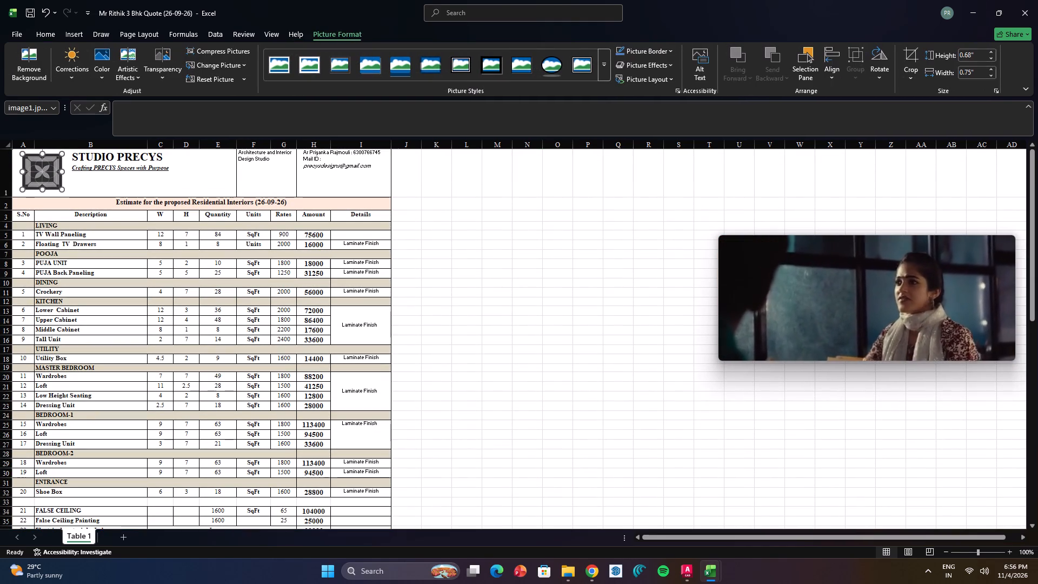
pyautogui.moveTo(63, 188); pyautogui.dragTo(59, 193)
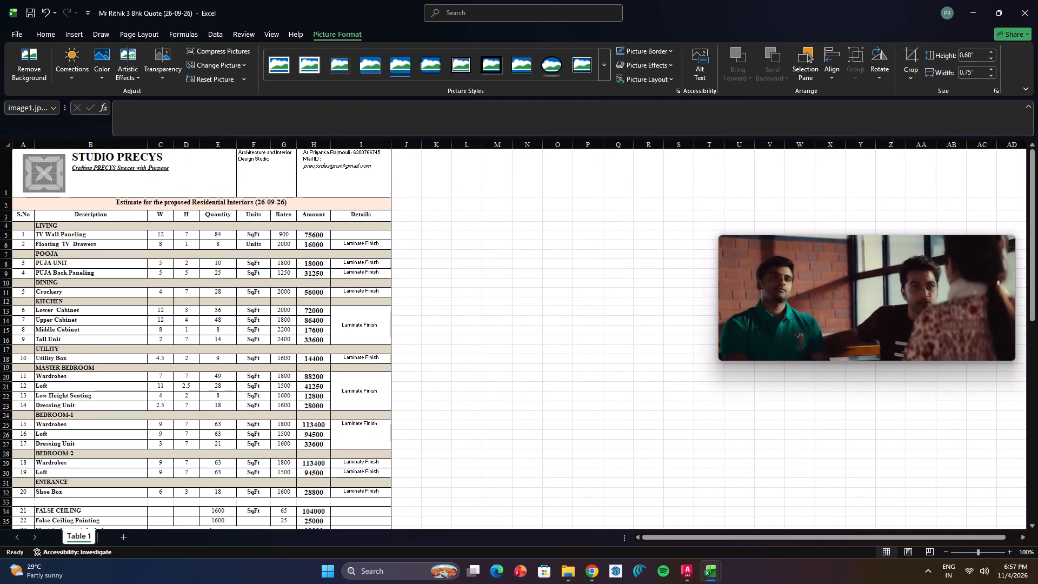
pyautogui.moveTo(59, 193); pyautogui.dragTo(54, 189)
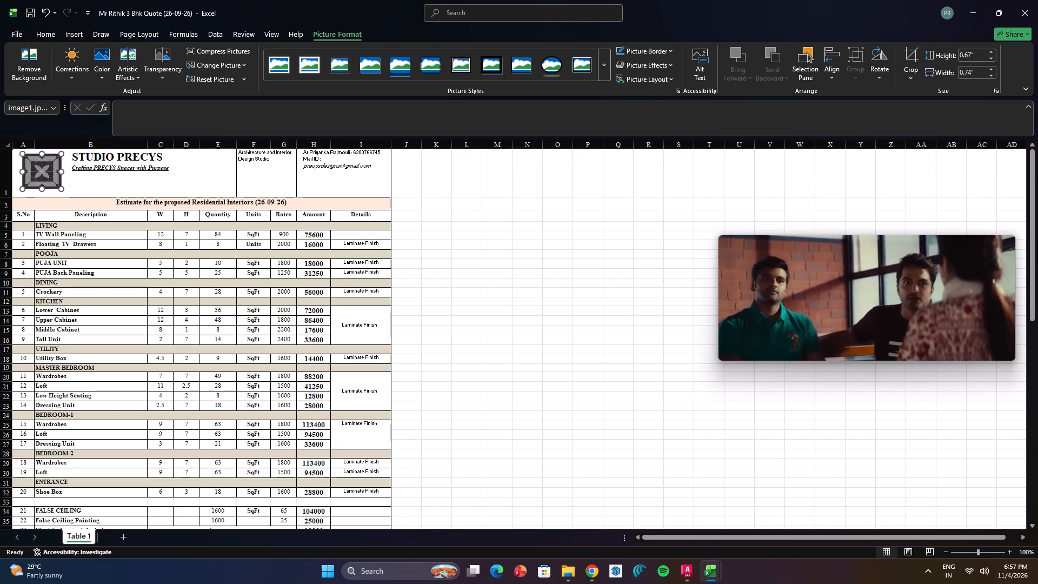
pyautogui.click(497, 277)
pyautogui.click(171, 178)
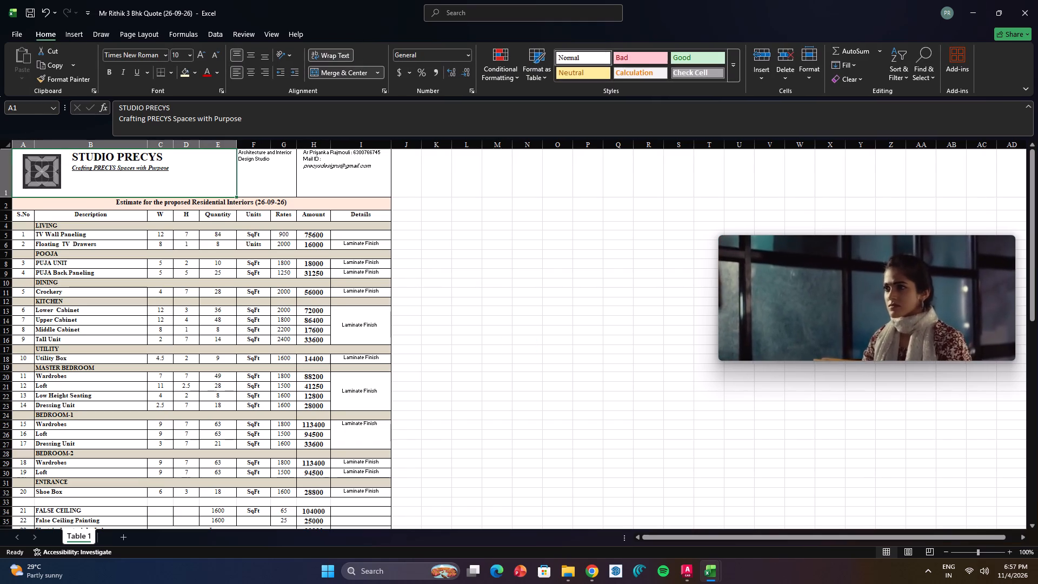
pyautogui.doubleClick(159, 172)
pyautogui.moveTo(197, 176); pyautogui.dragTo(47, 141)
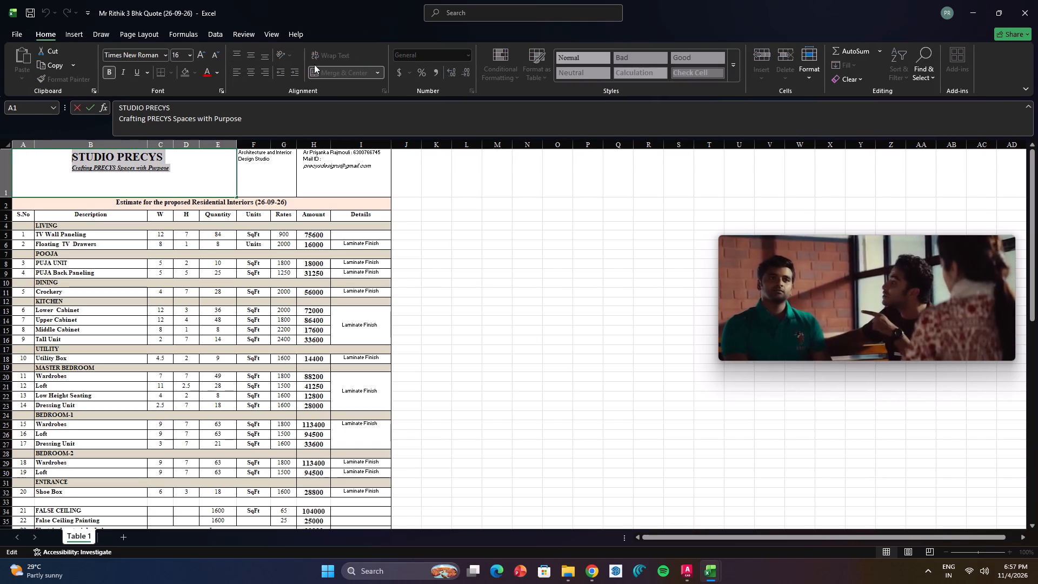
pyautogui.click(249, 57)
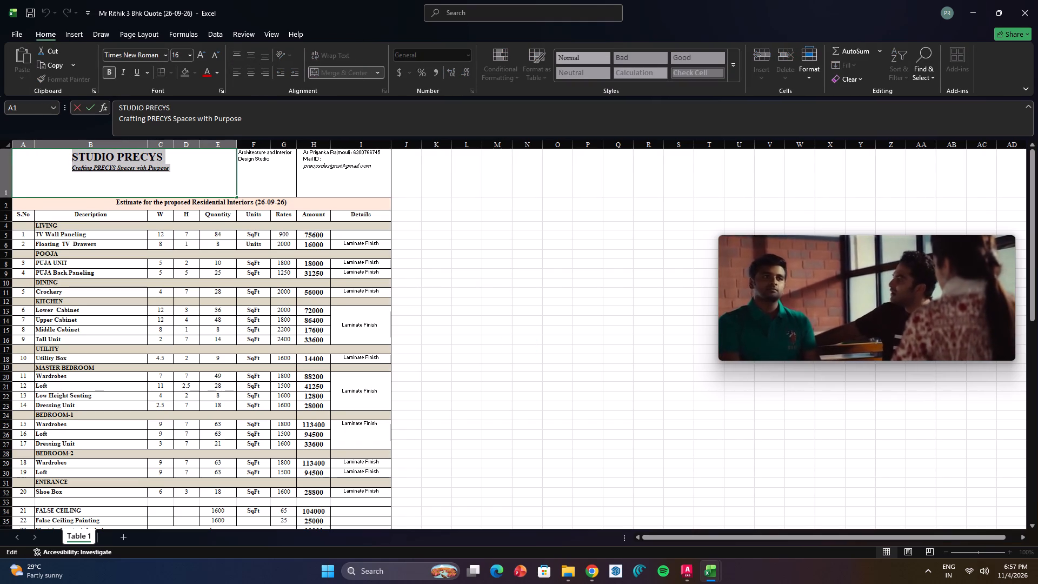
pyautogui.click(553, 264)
# Center the STUDIO PRECYS title and tagline cell A1 both vertically and horizontally.
pyautogui.click(202, 189)
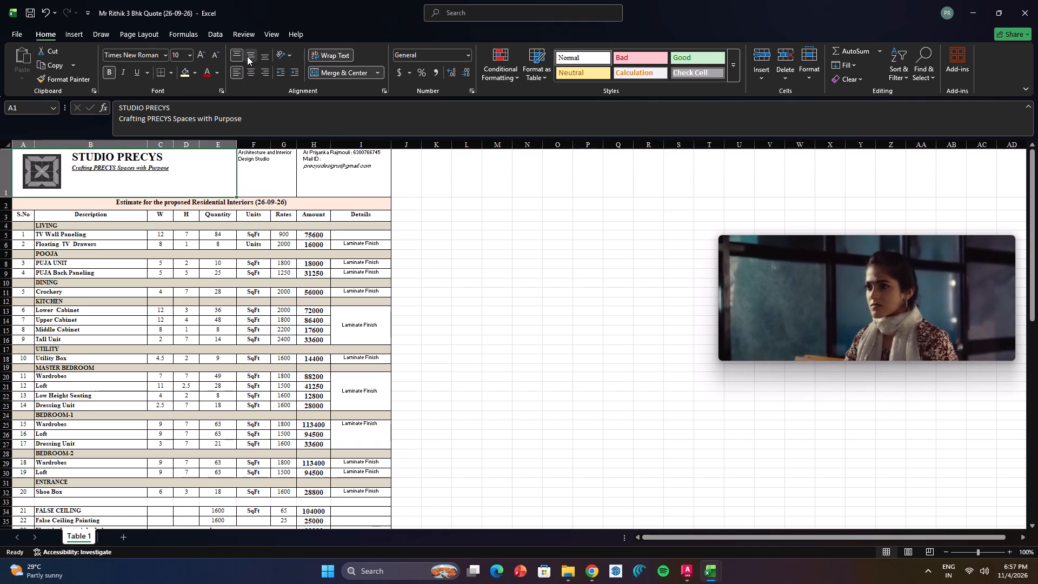
pyautogui.click(247, 56)
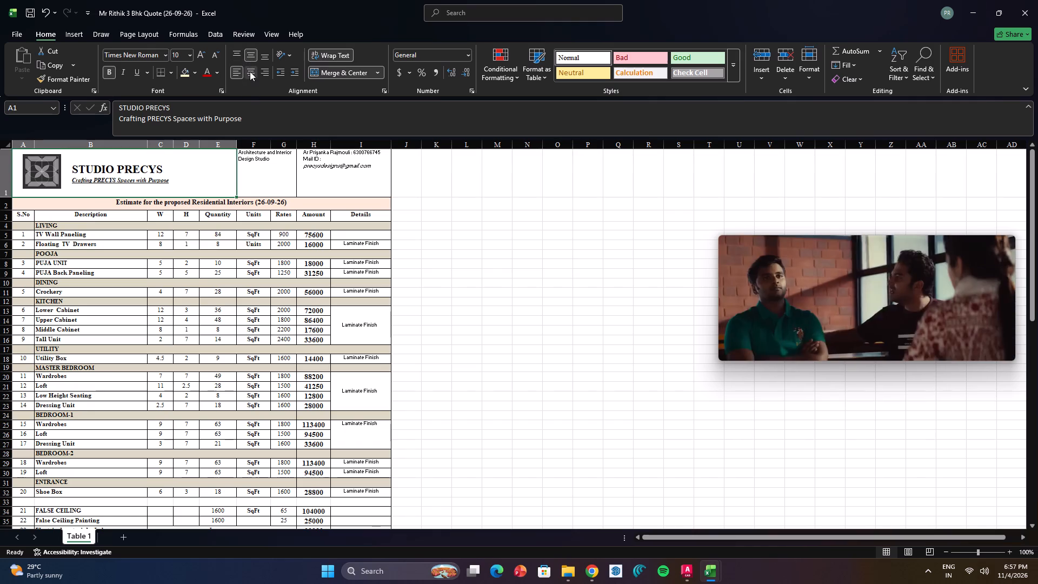
pyautogui.click(250, 71)
pyautogui.click(624, 293)
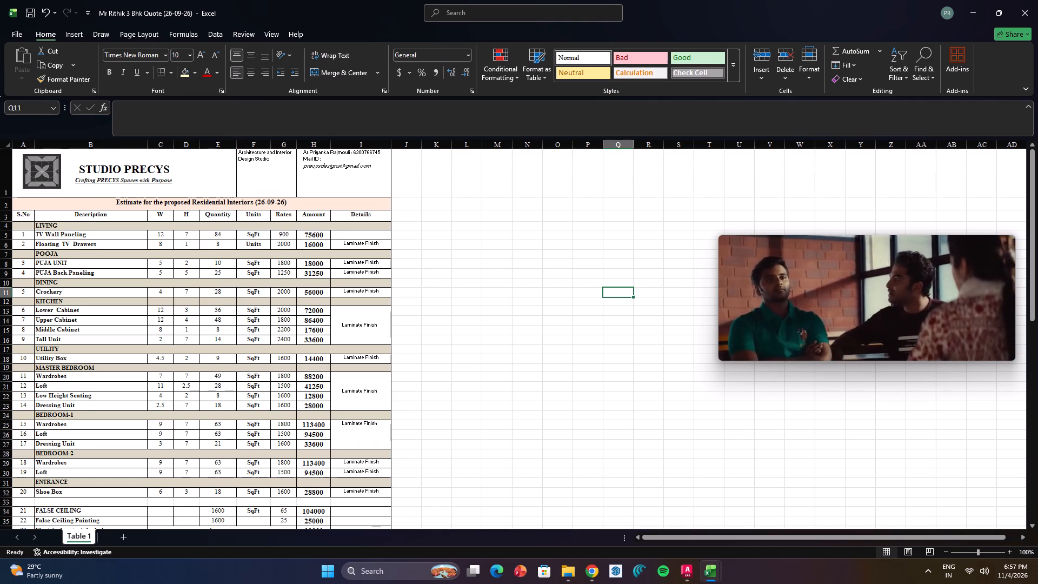
# Center the studio description and contact details cells in row 1 both horizontally and vertically.
pyautogui.click(267, 151)
pyautogui.moveTo(267, 165); pyautogui.dragTo(322, 170)
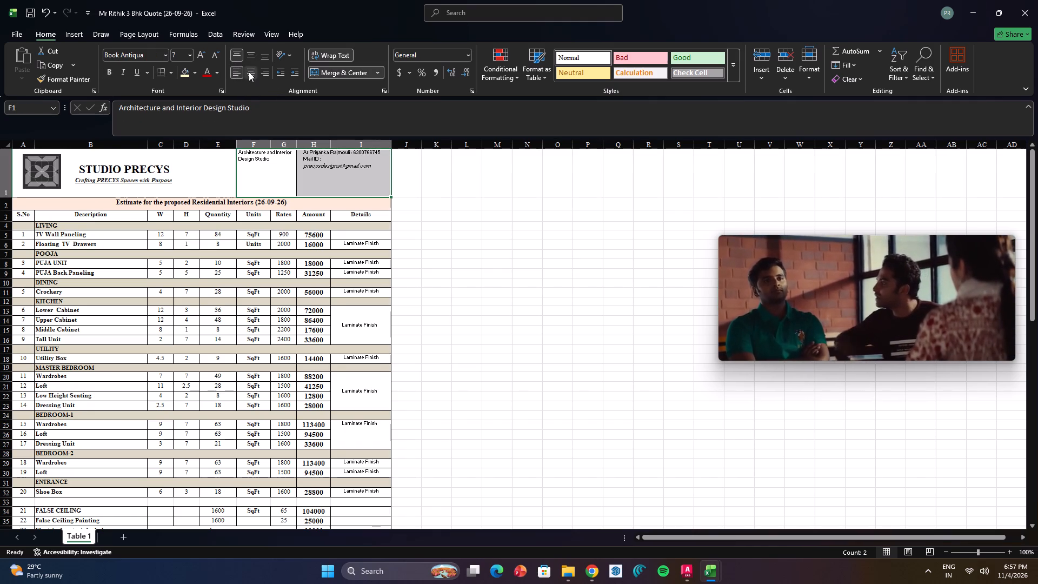
pyautogui.click(249, 72)
pyautogui.click(250, 57)
pyautogui.click(526, 236)
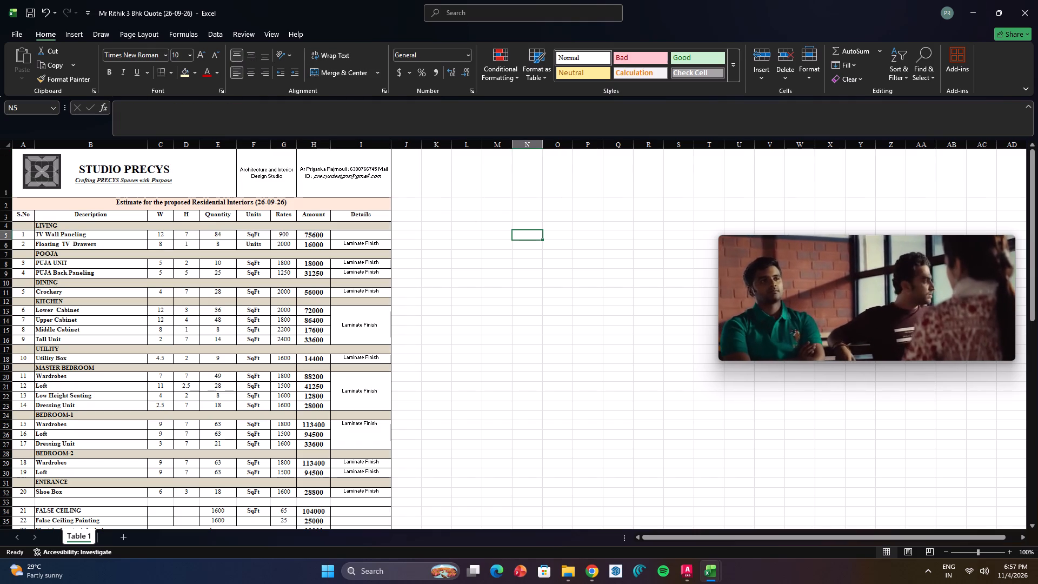
# Make the studio description and contact details cells in row 1 bold.
pyautogui.moveTo(261, 179); pyautogui.dragTo(346, 183)
pyautogui.click(112, 68)
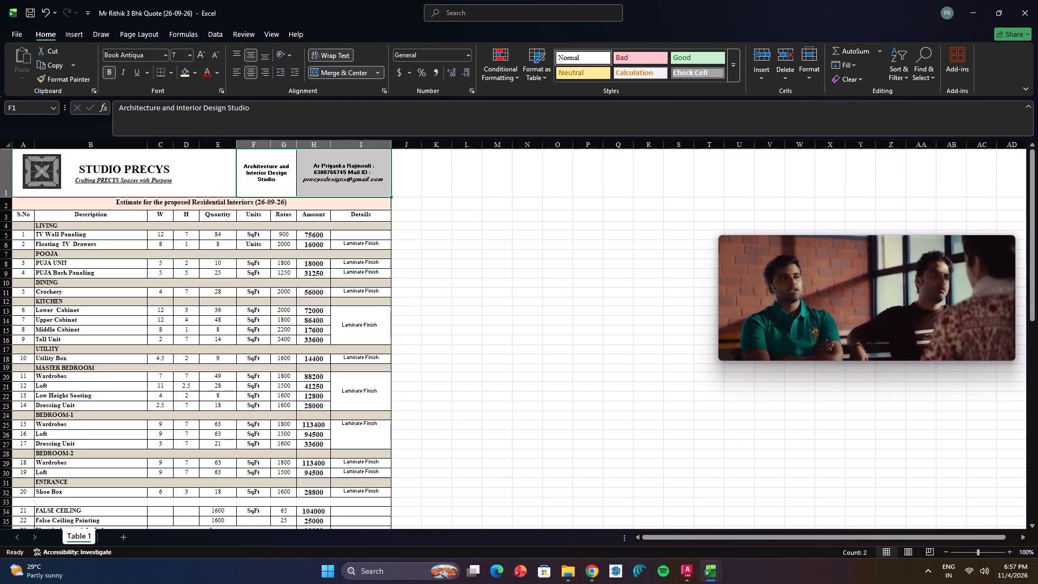
pyautogui.click(511, 228)
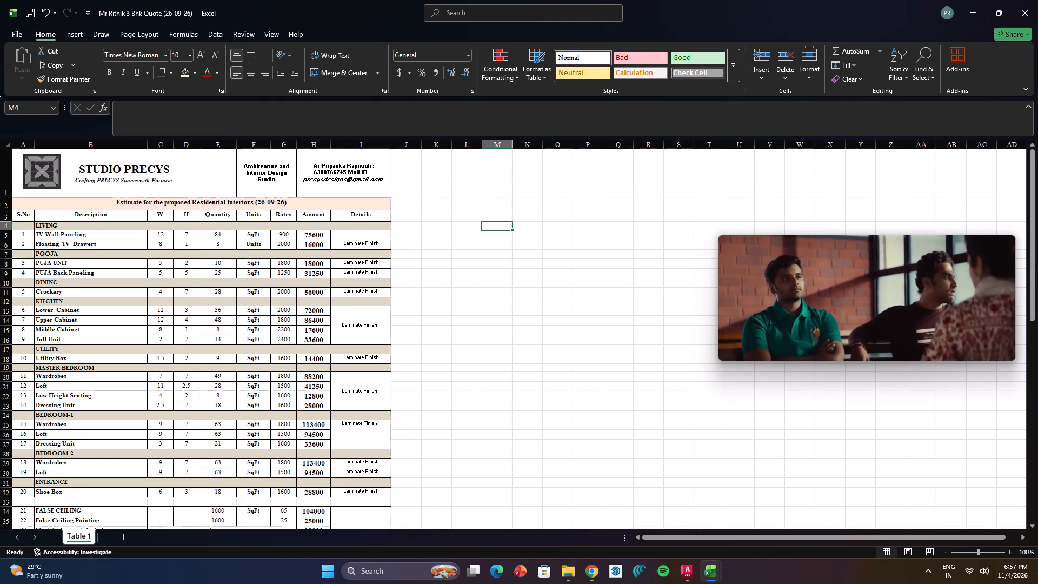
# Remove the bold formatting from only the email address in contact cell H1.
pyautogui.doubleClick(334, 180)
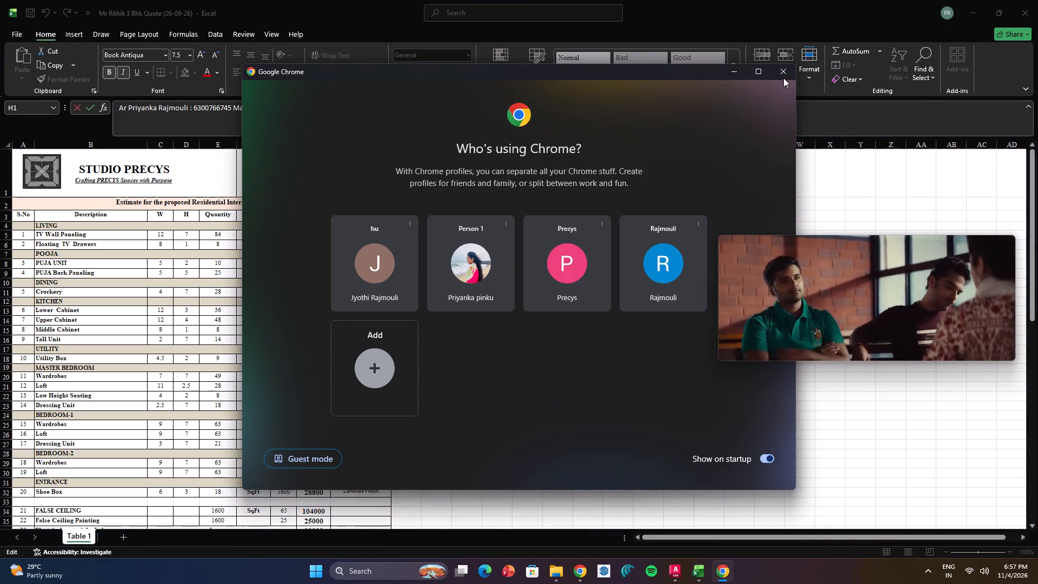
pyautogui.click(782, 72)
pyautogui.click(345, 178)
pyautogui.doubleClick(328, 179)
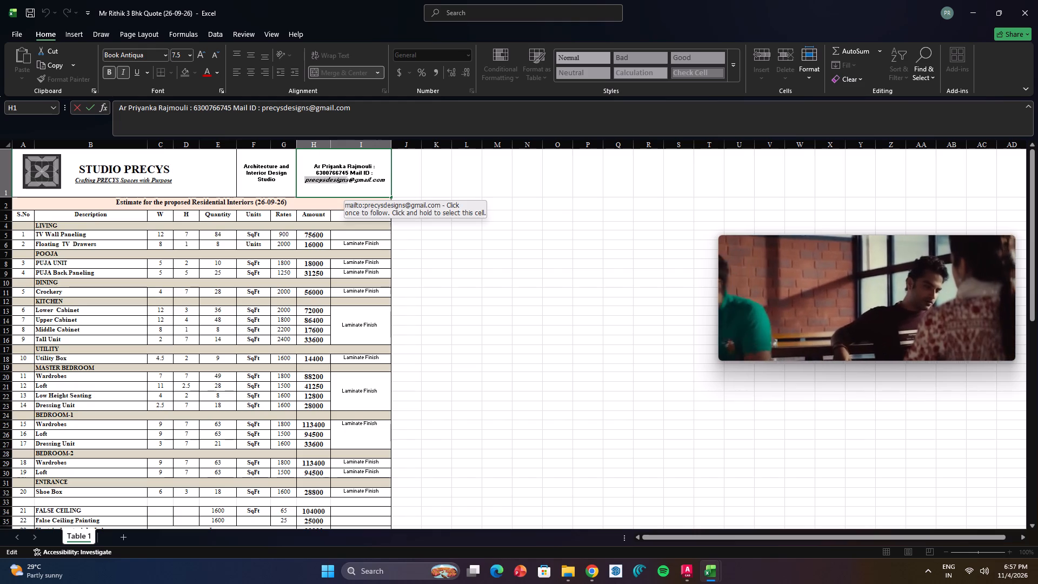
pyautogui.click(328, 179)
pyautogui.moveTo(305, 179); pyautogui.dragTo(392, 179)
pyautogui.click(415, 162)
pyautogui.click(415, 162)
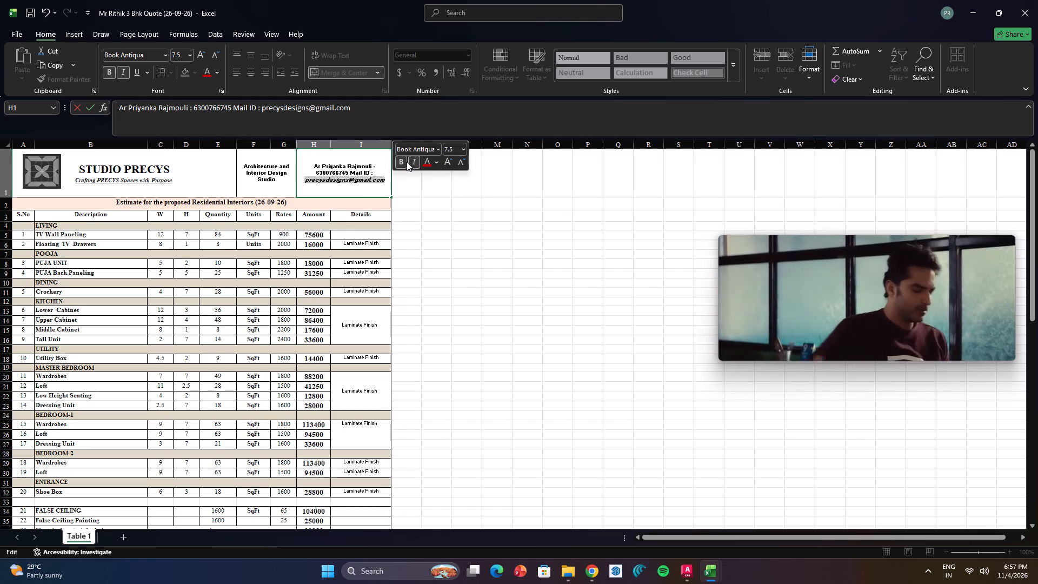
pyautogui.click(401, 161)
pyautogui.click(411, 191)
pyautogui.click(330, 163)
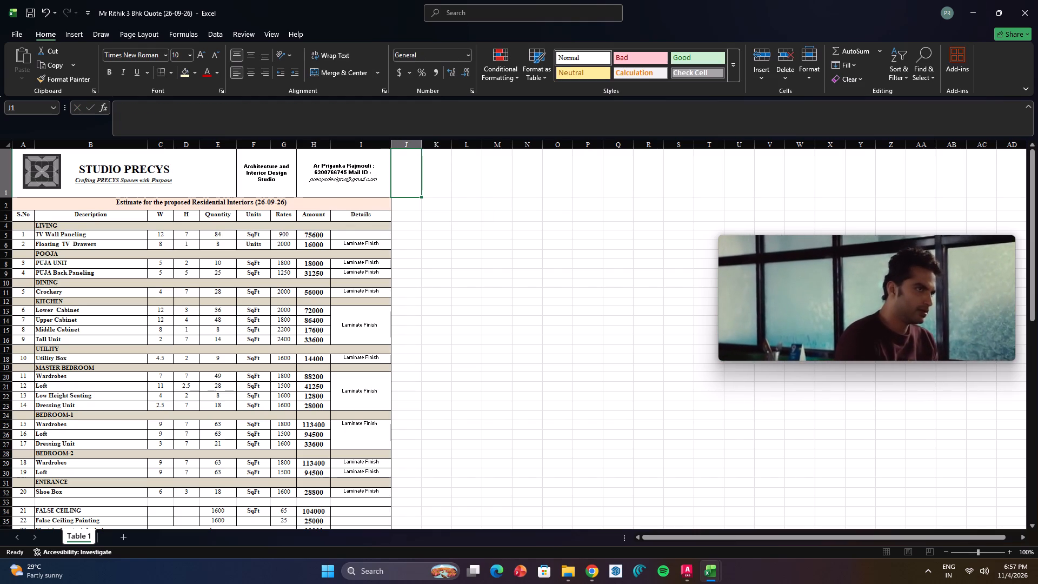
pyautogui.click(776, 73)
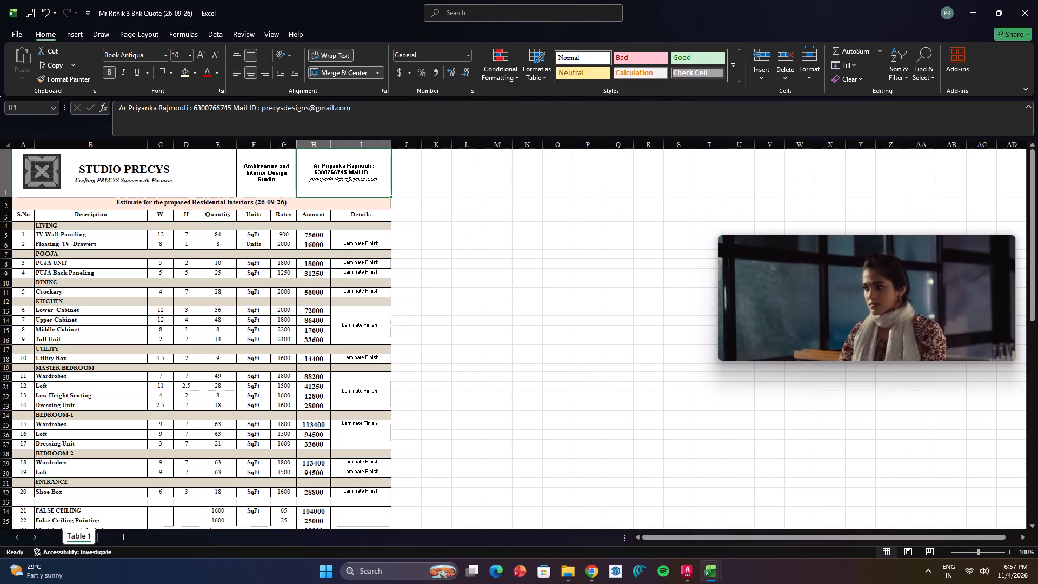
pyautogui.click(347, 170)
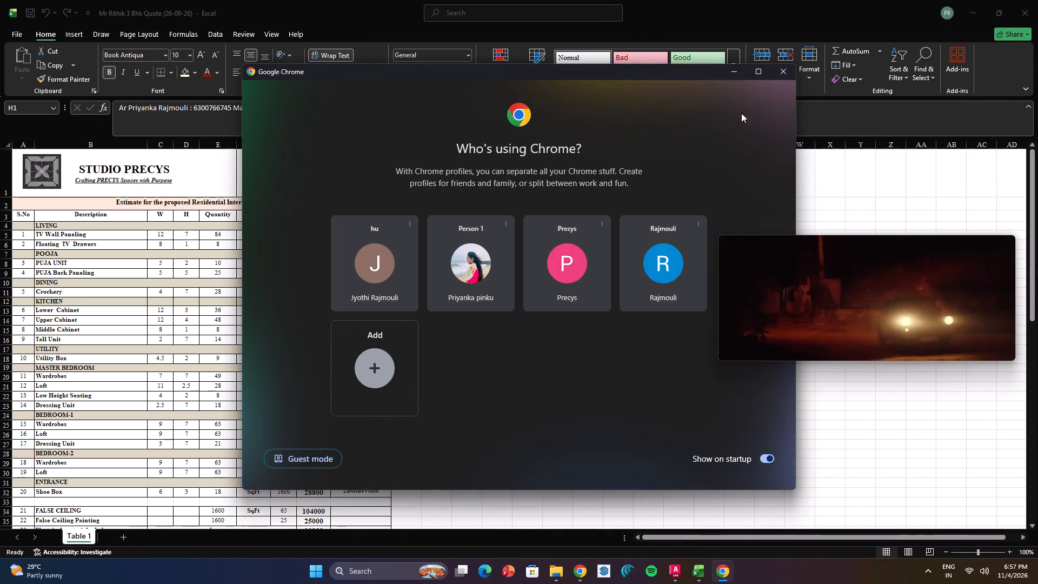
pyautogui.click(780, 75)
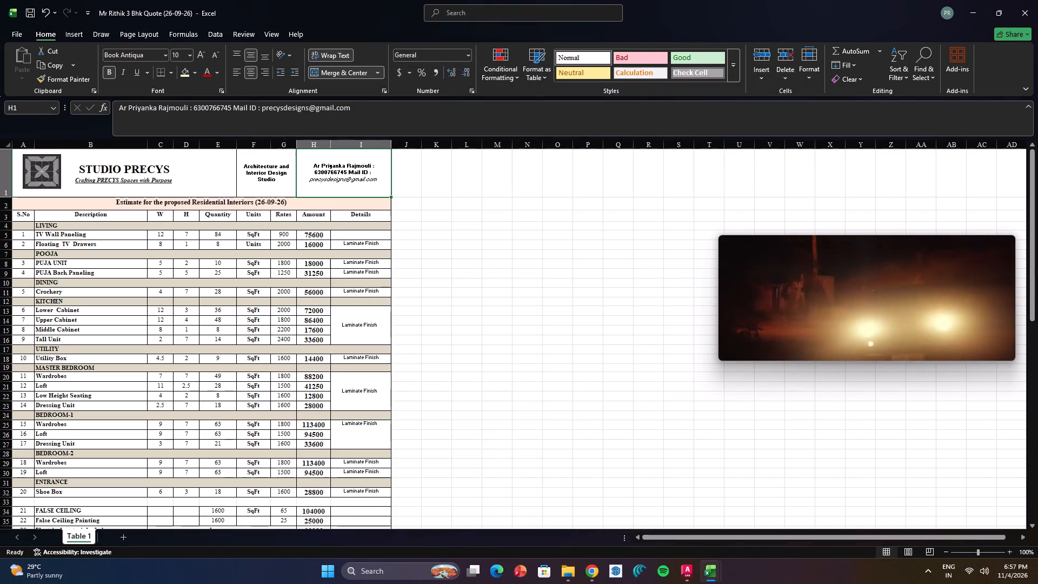
# Remove the hyperlink from the contact details cell H1.
pyautogui.rightClick(366, 177)
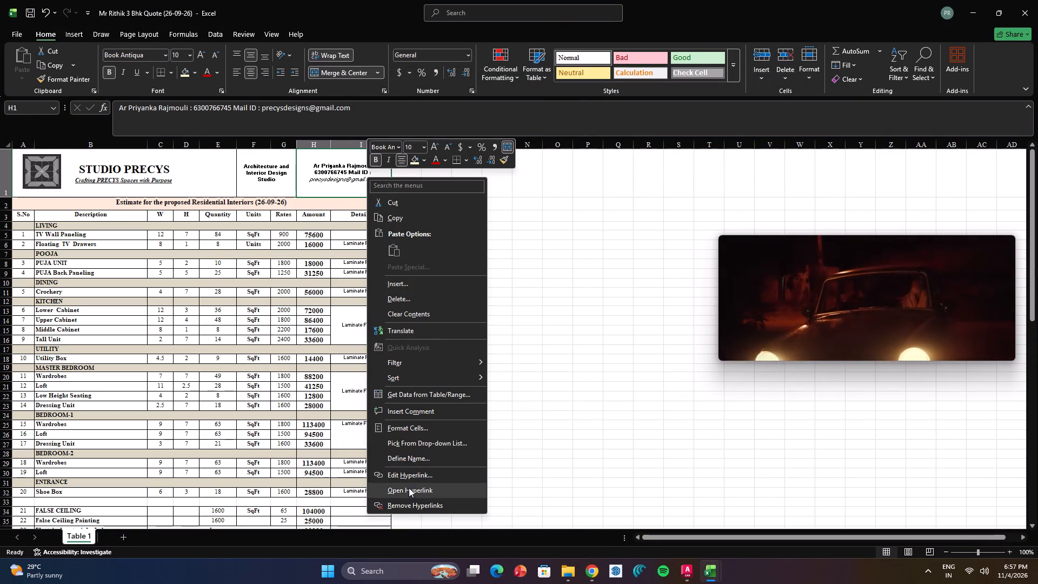
pyautogui.click(405, 503)
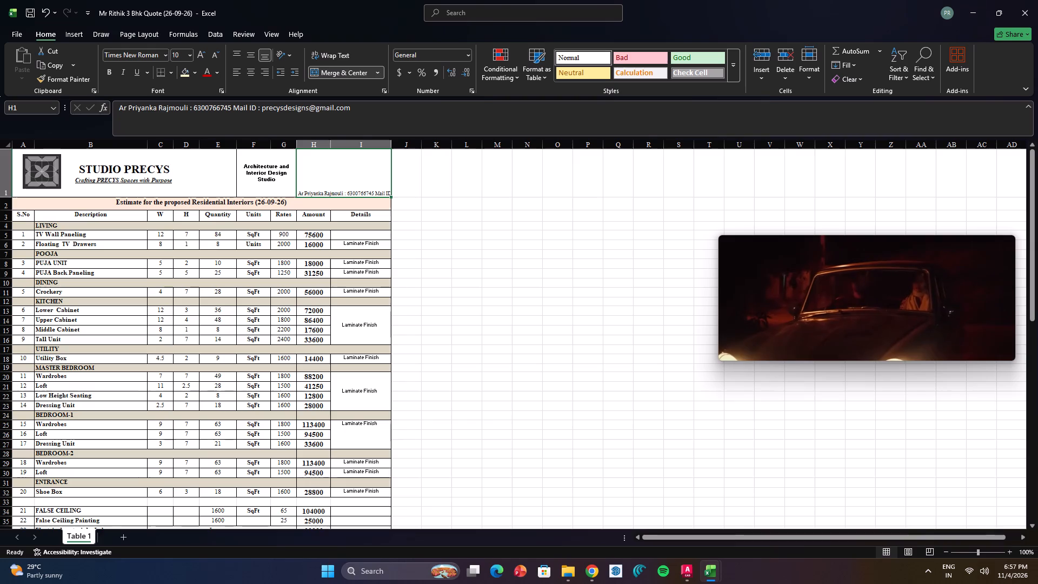
pyautogui.click(504, 267)
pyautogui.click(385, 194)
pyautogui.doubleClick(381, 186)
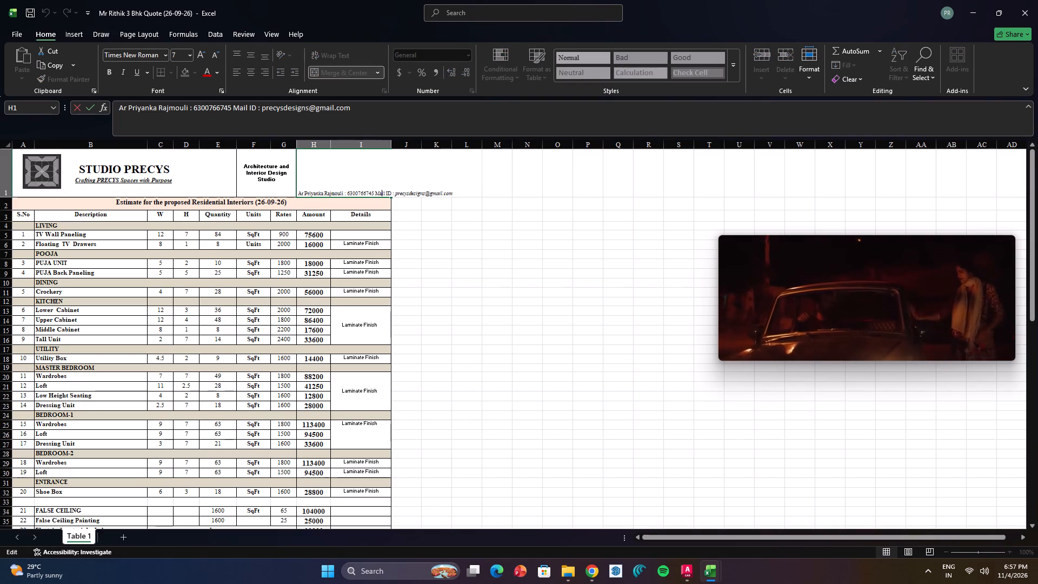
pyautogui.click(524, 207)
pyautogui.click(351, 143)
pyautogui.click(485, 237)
# Wrap the text in contact cell H1 and center it both horizontally and vertically.
pyautogui.moveTo(360, 184); pyautogui.dragTo(344, 183)
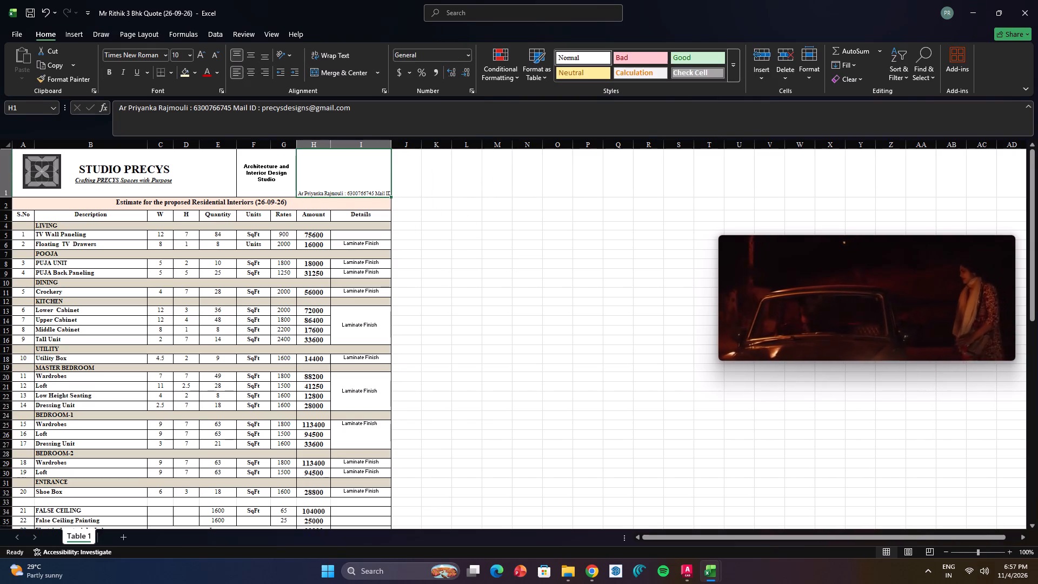
pyautogui.moveTo(344, 183); pyautogui.dragTo(321, 181)
pyautogui.click(342, 54)
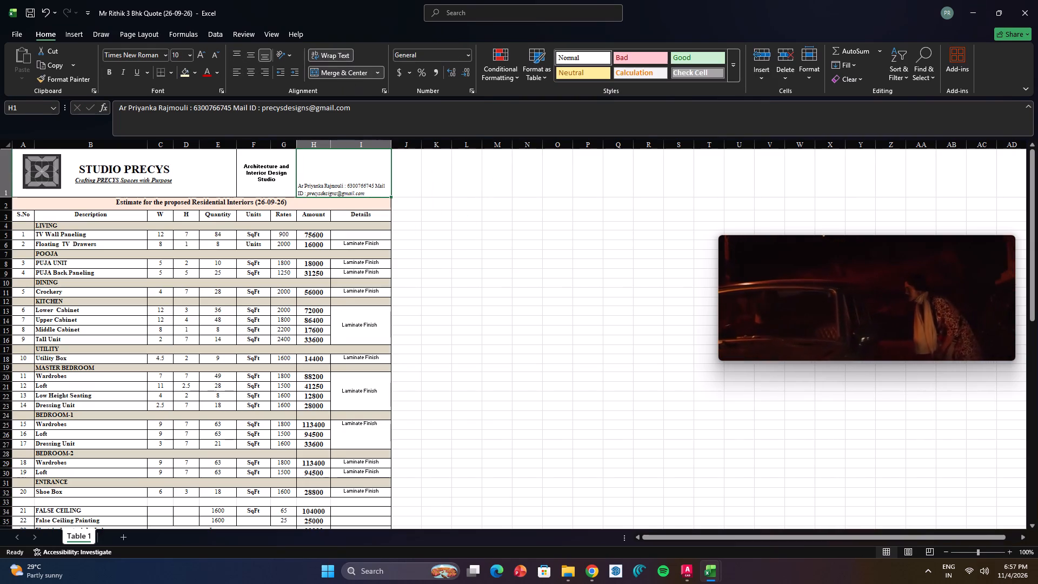
pyautogui.click(249, 68)
pyautogui.click(249, 54)
pyautogui.click(530, 258)
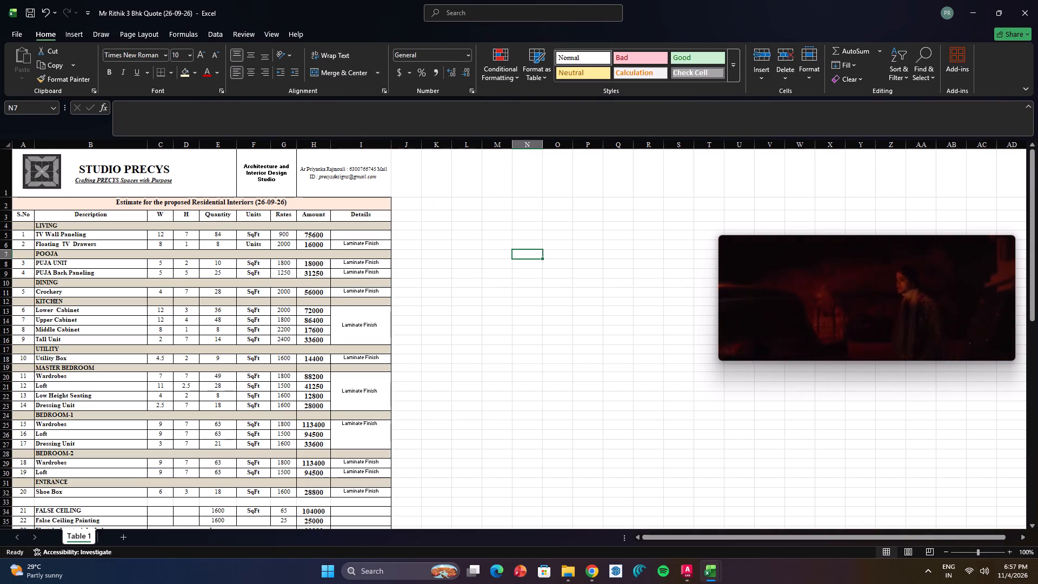
# Insert spaces before "Mail ID" in contact cell H1 so that it wraps onto the second line.
pyautogui.click(342, 180)
pyautogui.scroll(2, 342, 180)
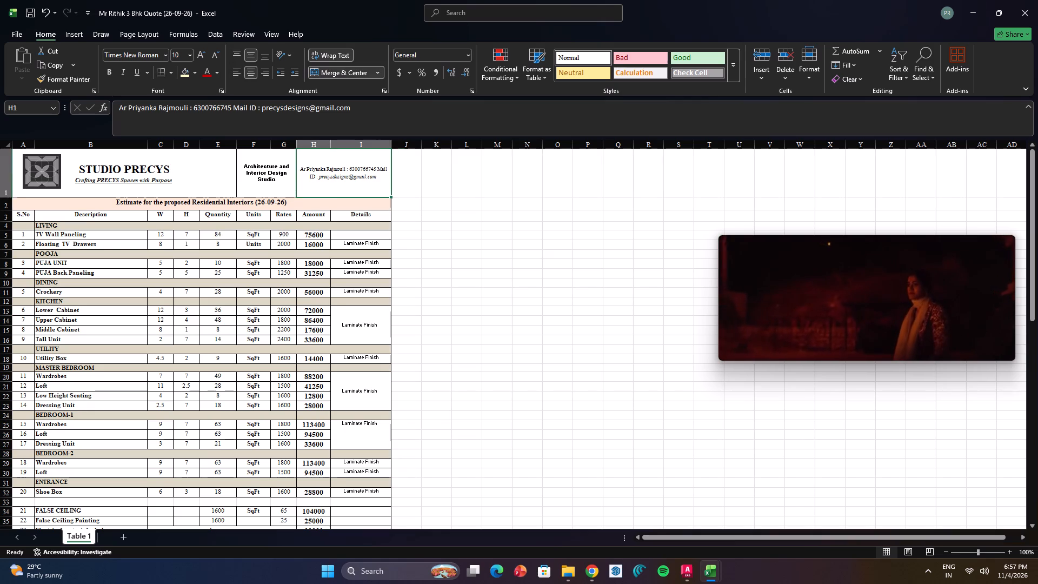
pyautogui.scroll(1, 392, 187)
pyautogui.doubleClick(370, 178)
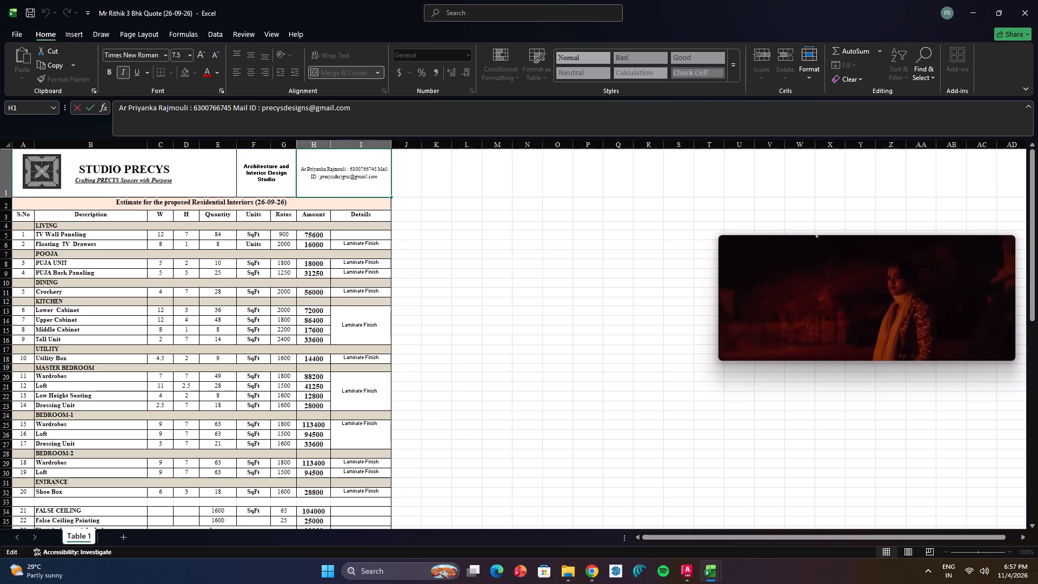
pyautogui.click(377, 170)
pyautogui.press('space')
pyautogui.press('space')
pyautogui.press('space')
pyautogui.press('space')
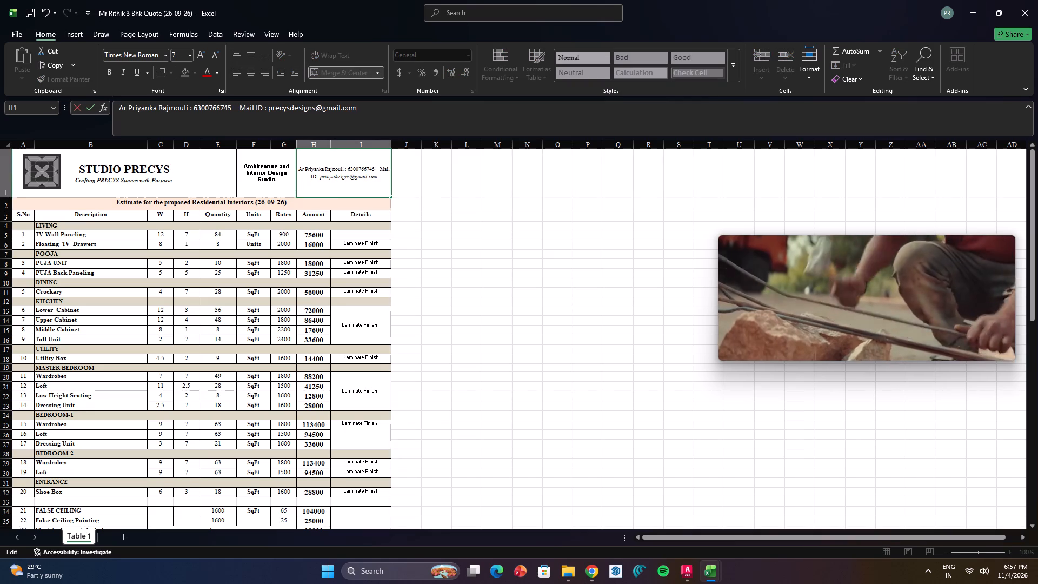
pyautogui.press('space')
pyautogui.press('space')
pyautogui.press('space')
pyautogui.press('space')
pyautogui.press('space')
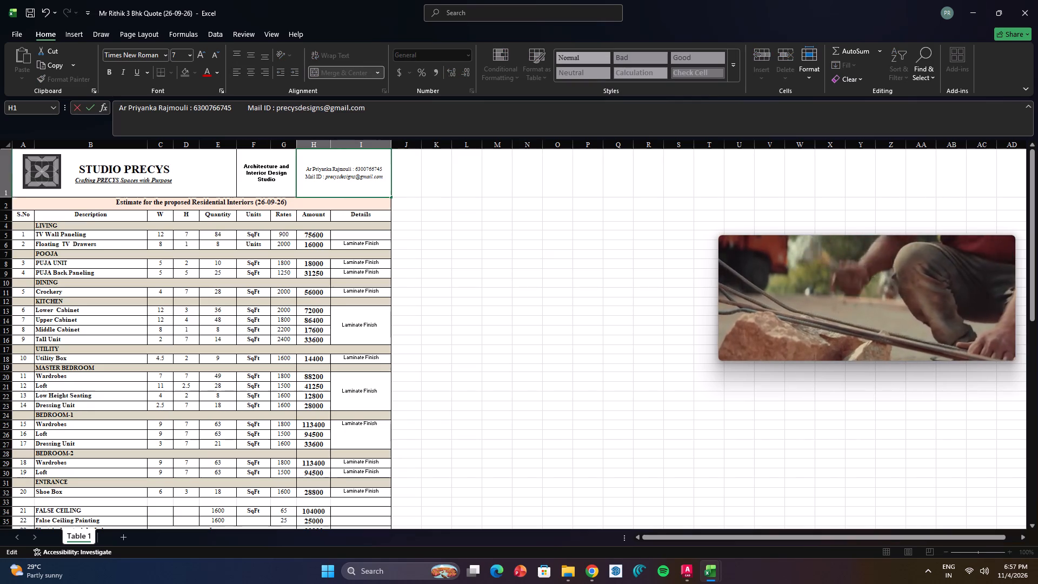
pyautogui.click(487, 228)
# Make only the phone number in contact cell H1 bold.
pyautogui.doubleClick(350, 174)
pyautogui.click(452, 213)
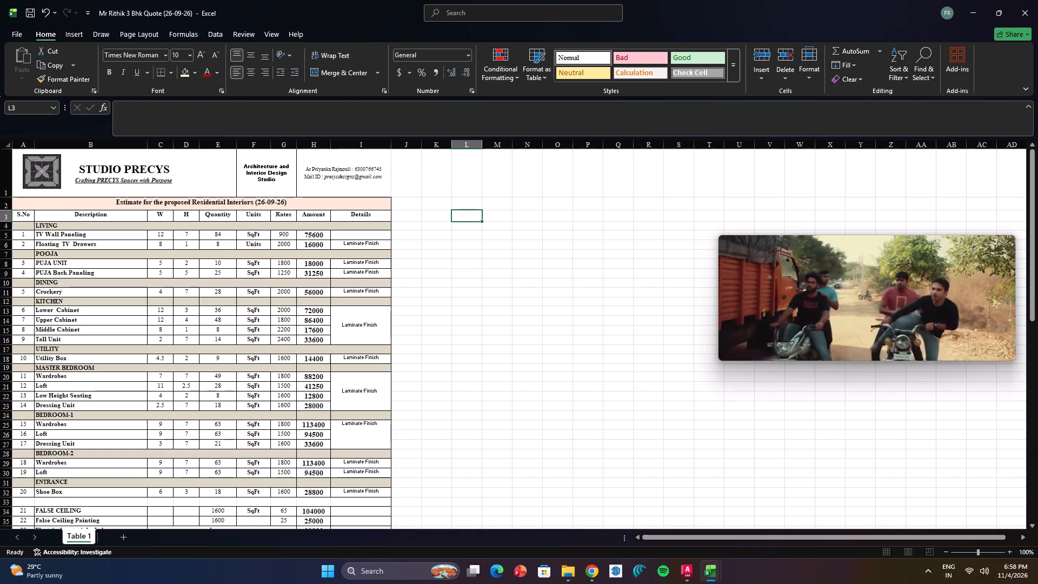
pyautogui.doubleClick(363, 183)
pyautogui.doubleClick(372, 169)
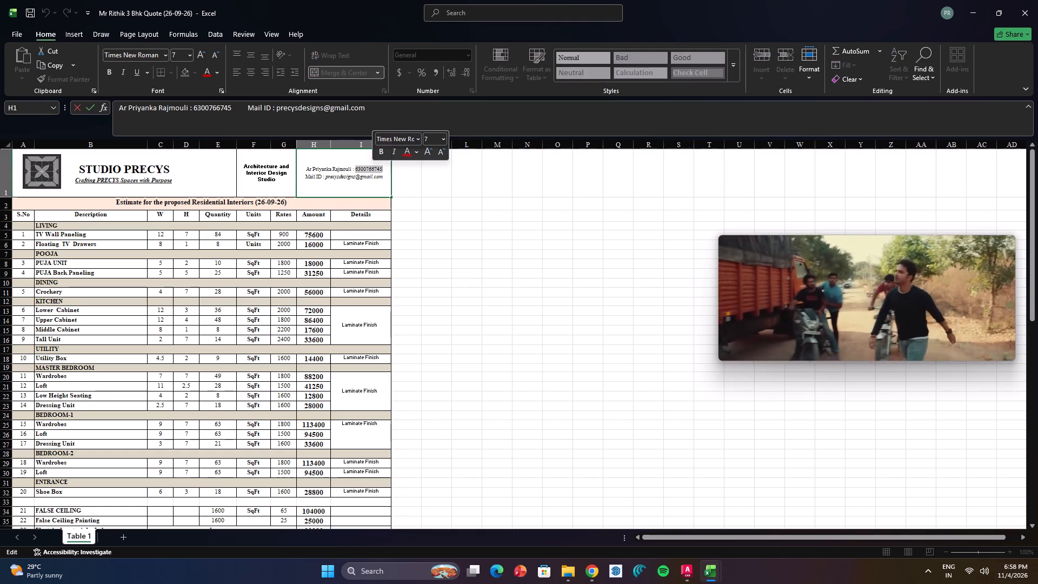
pyautogui.click(380, 152)
pyautogui.click(458, 188)
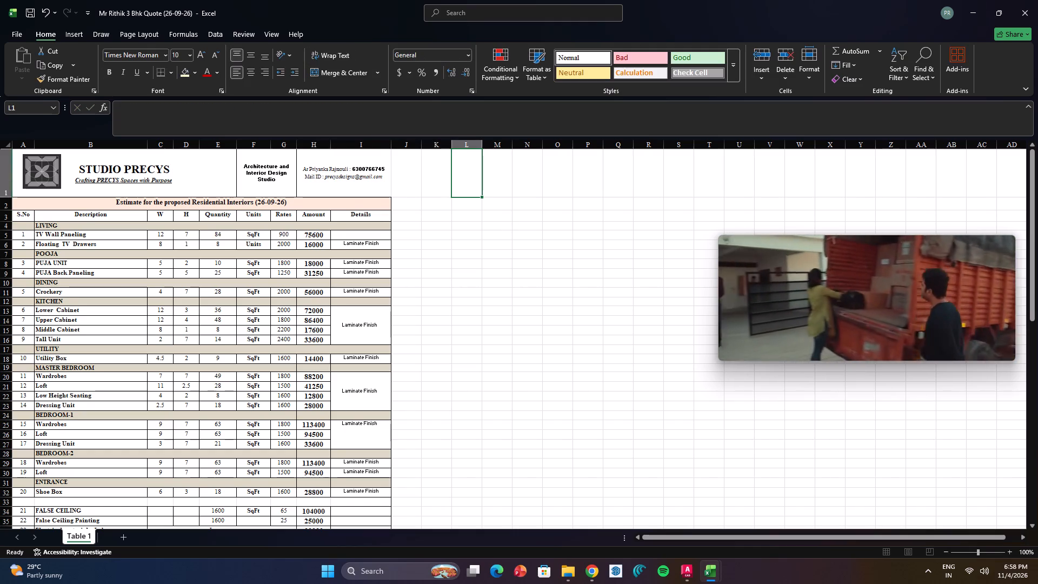
# Make the whole email address in contact cell H1 bold.
pyautogui.doubleClick(340, 176)
pyautogui.moveTo(325, 176); pyautogui.dragTo(369, 176)
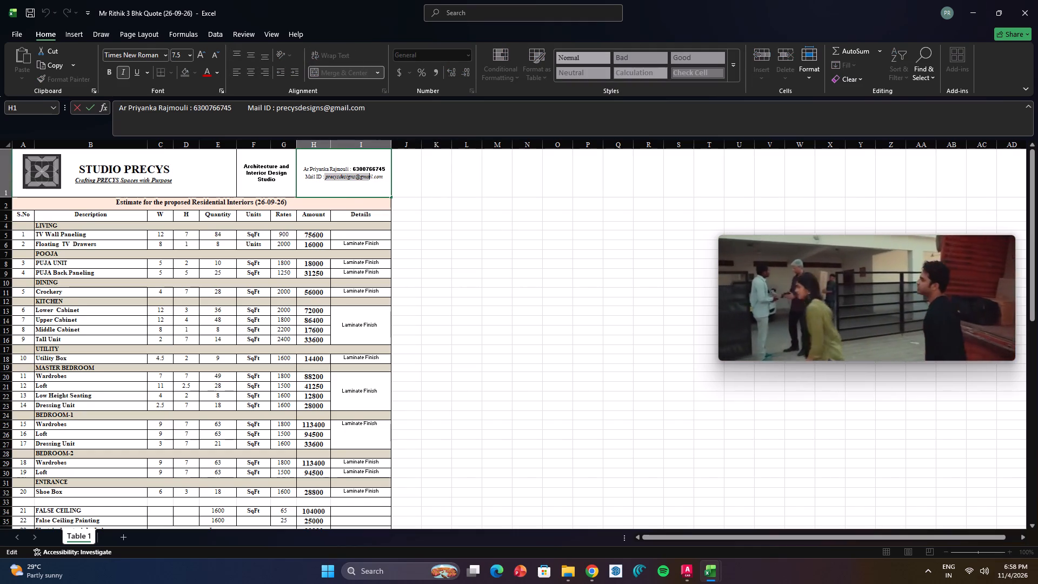
pyautogui.moveTo(369, 176); pyautogui.dragTo(390, 176)
pyautogui.click(396, 154)
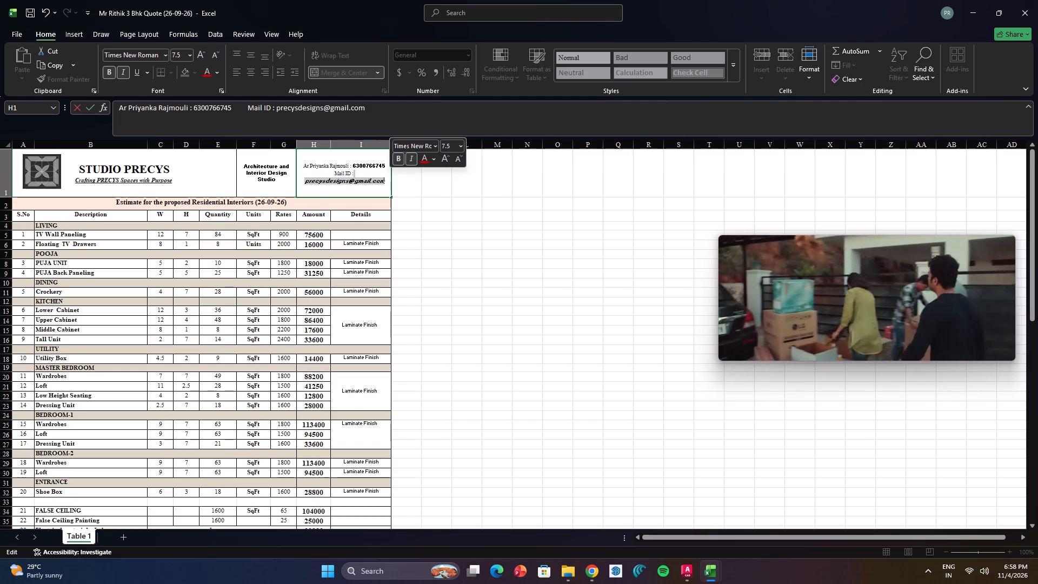
pyautogui.click(327, 181)
pyautogui.click(496, 215)
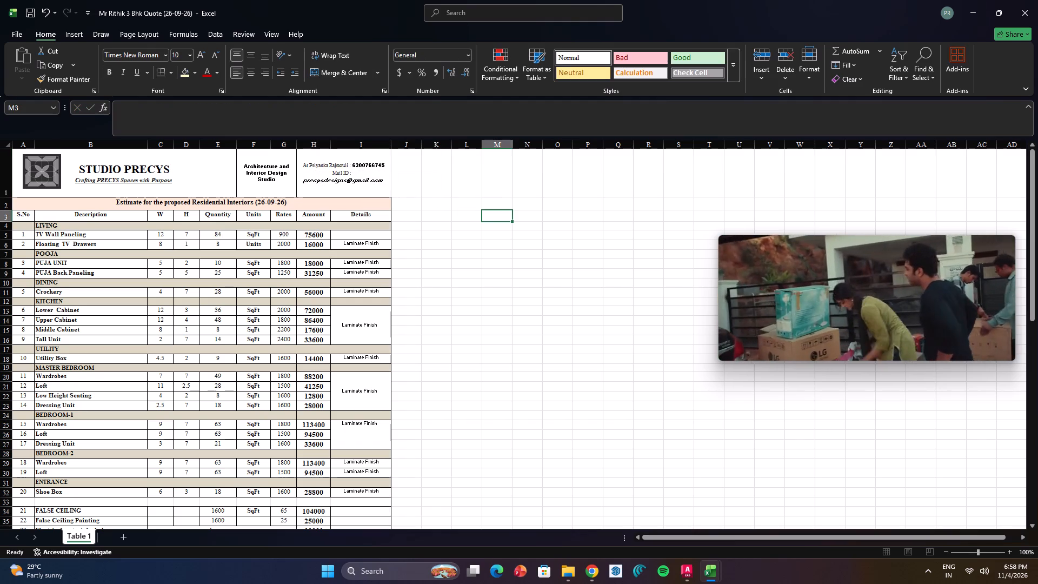
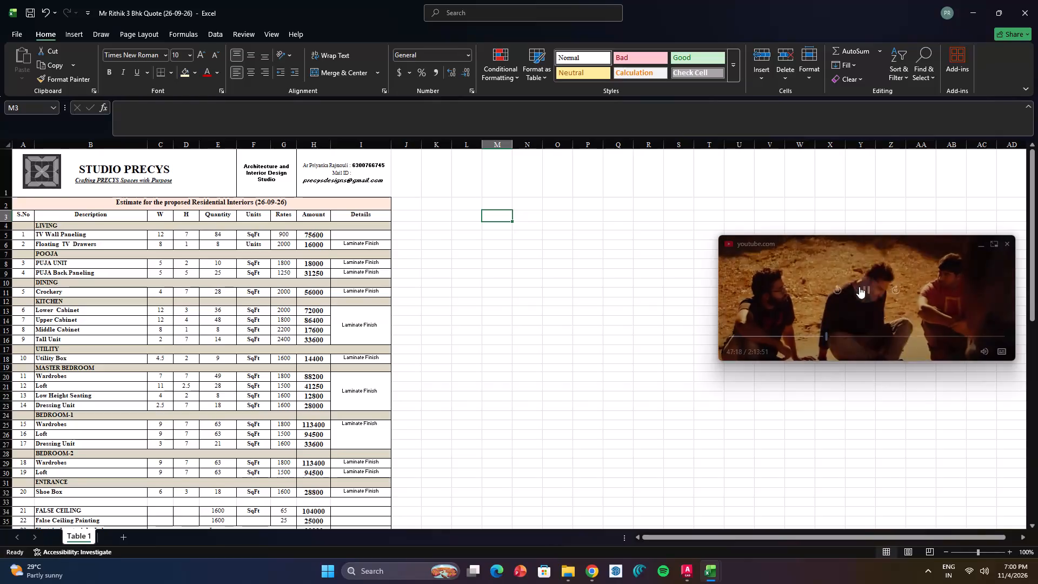
# Pause the YouTube video playing in the floating picture-in-picture window.
pyautogui.click(872, 284)
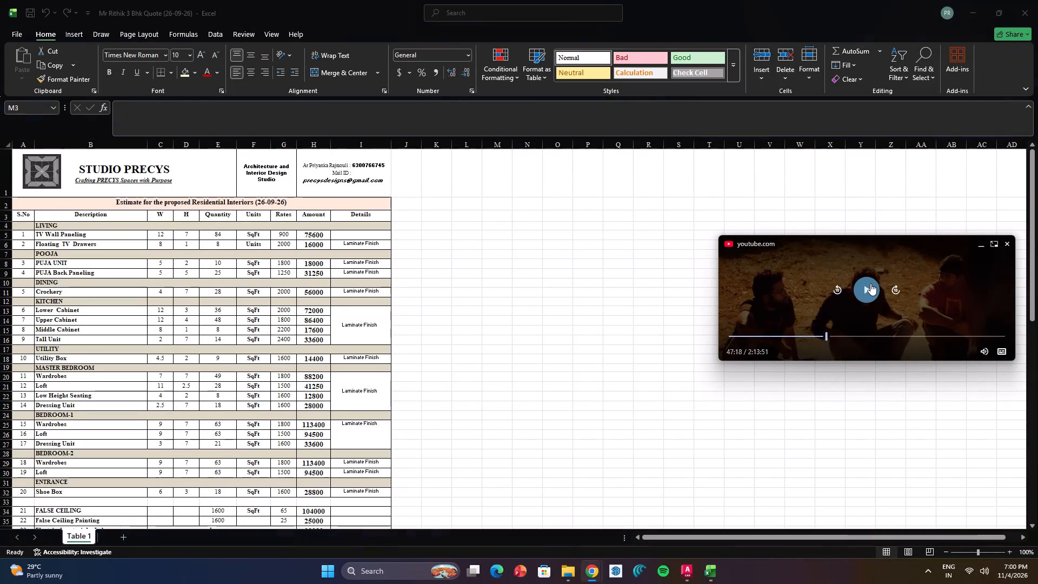
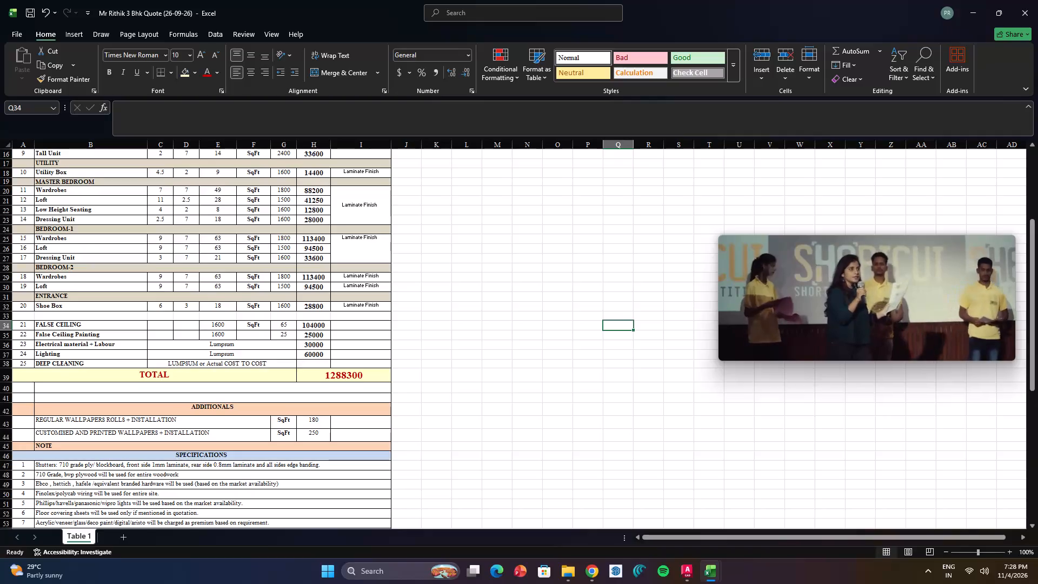
# Review the quote's line items around the TOTAL row and check the amount cell of the DEEP CLEANING row.
pyautogui.scroll(13, 611, 321)
pyautogui.scroll(-8, 611, 321)
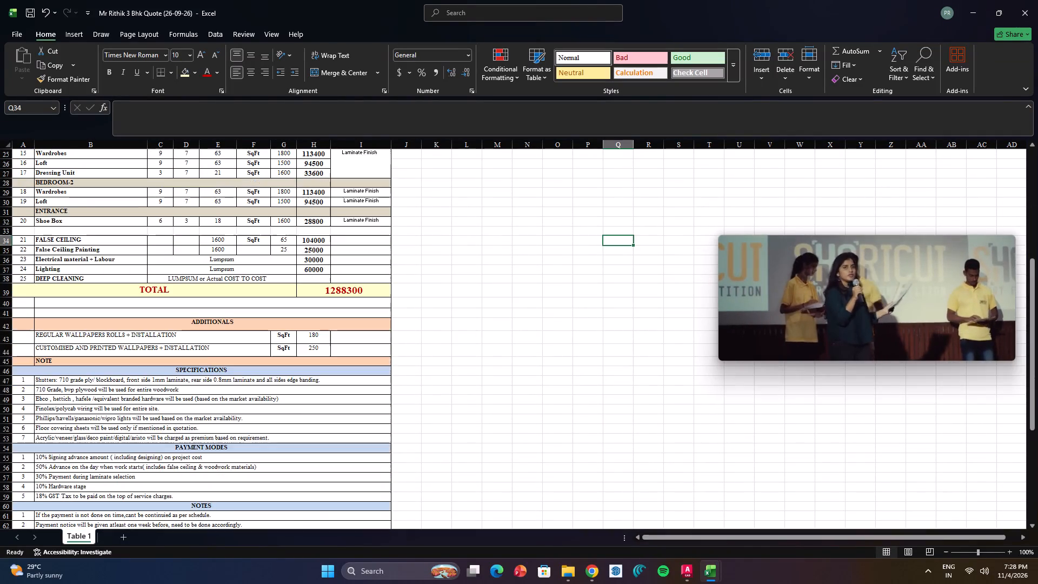
pyautogui.scroll(2, 611, 321)
pyautogui.click(495, 395)
pyautogui.click(310, 337)
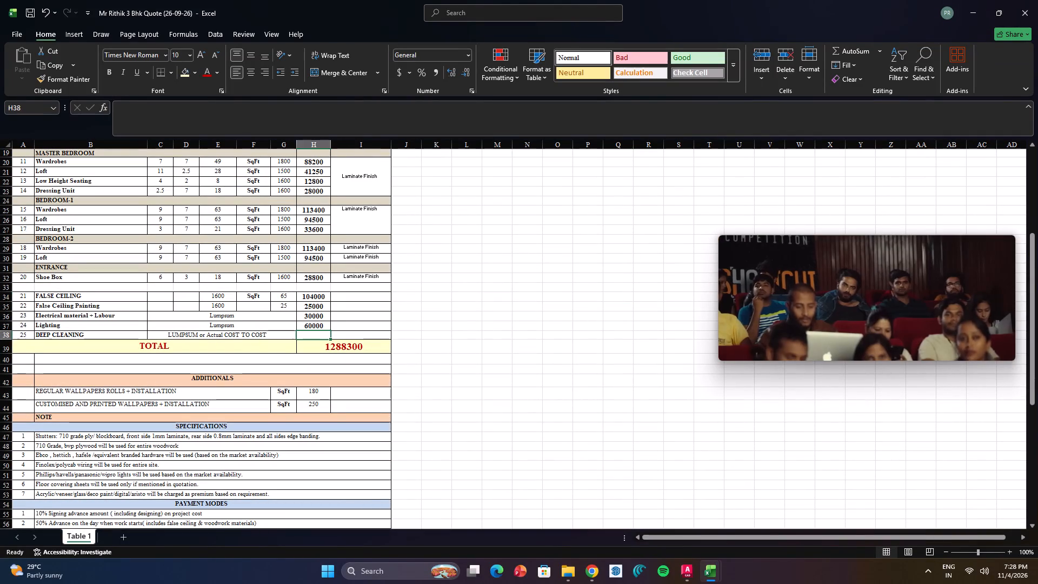
pyautogui.doubleClick(314, 335)
pyautogui.click(498, 337)
# Select the entire Tall Unit row, row 16, in the KITCHEN section.
pyautogui.scroll(1, 382, 337)
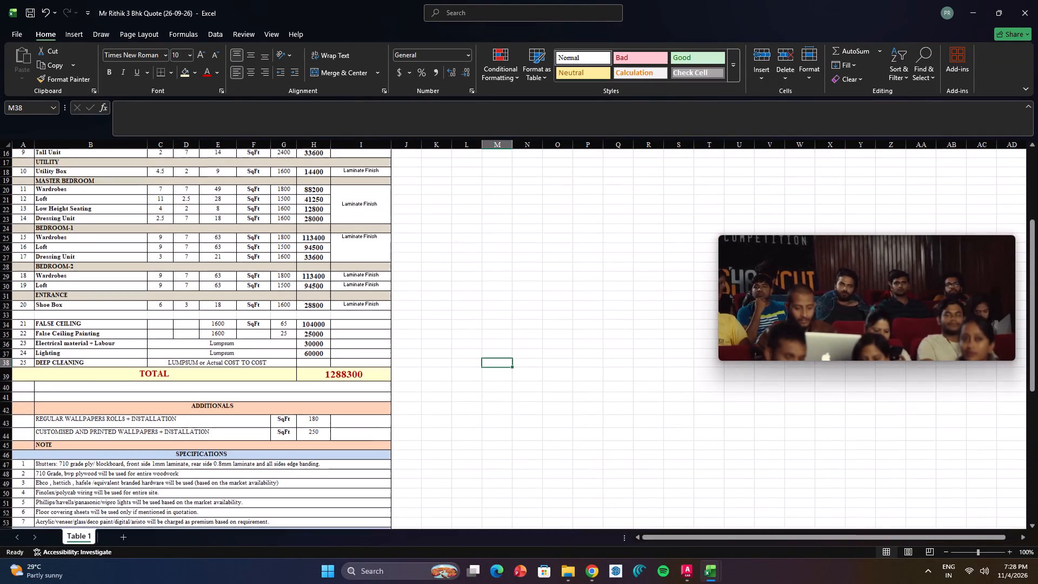
pyautogui.scroll(3, 382, 337)
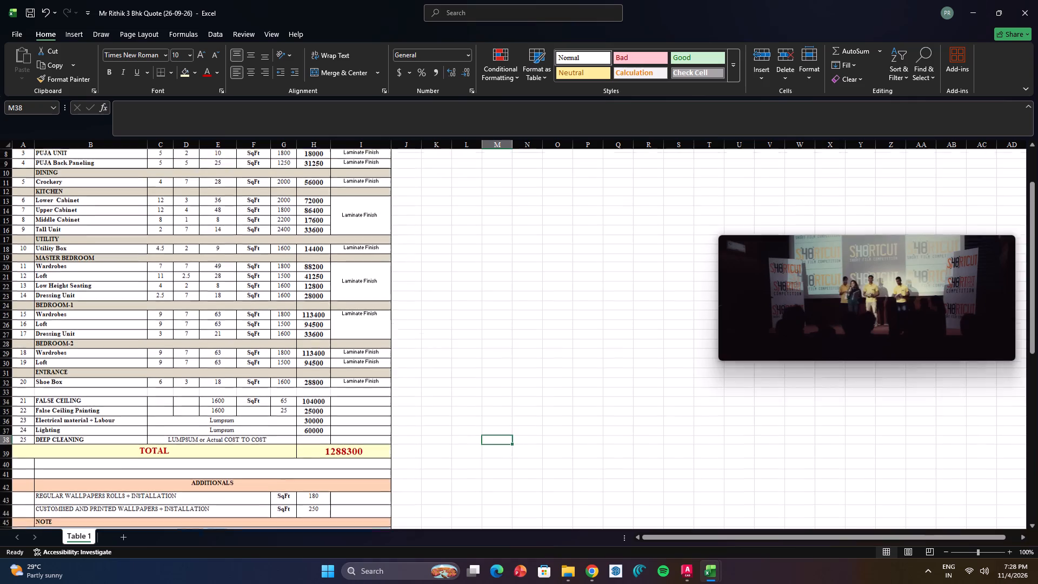
pyautogui.click(4, 242)
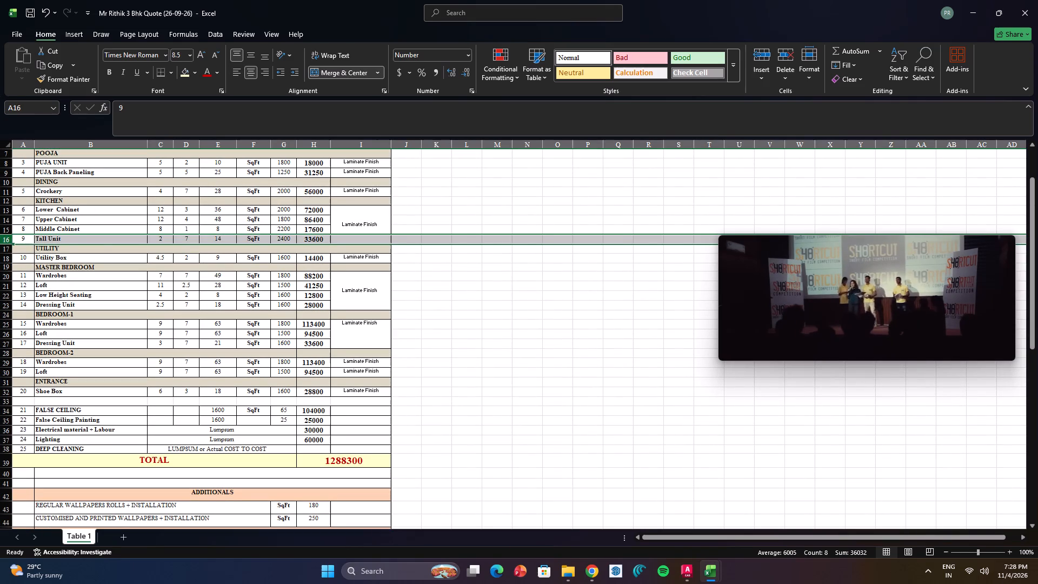
# Insert a copy of the Tall Unit row directly below it in the KITCHEN section, above the UTILITY heading.
pyautogui.hotkey('ctrl', 'c')
pyautogui.click(4, 248)
pyautogui.rightClick(3, 248)
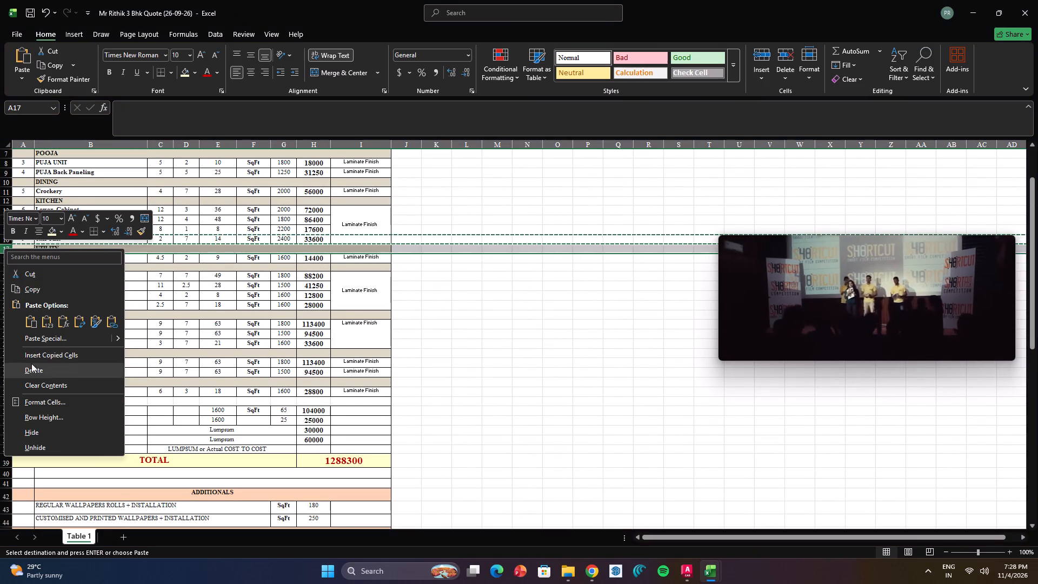
pyautogui.click(35, 357)
pyautogui.click(402, 353)
# Change the item name in the duplicated Tall Unit row, cell B17, to "Granite Top".
pyautogui.click(63, 255)
pyautogui.click(18, 248)
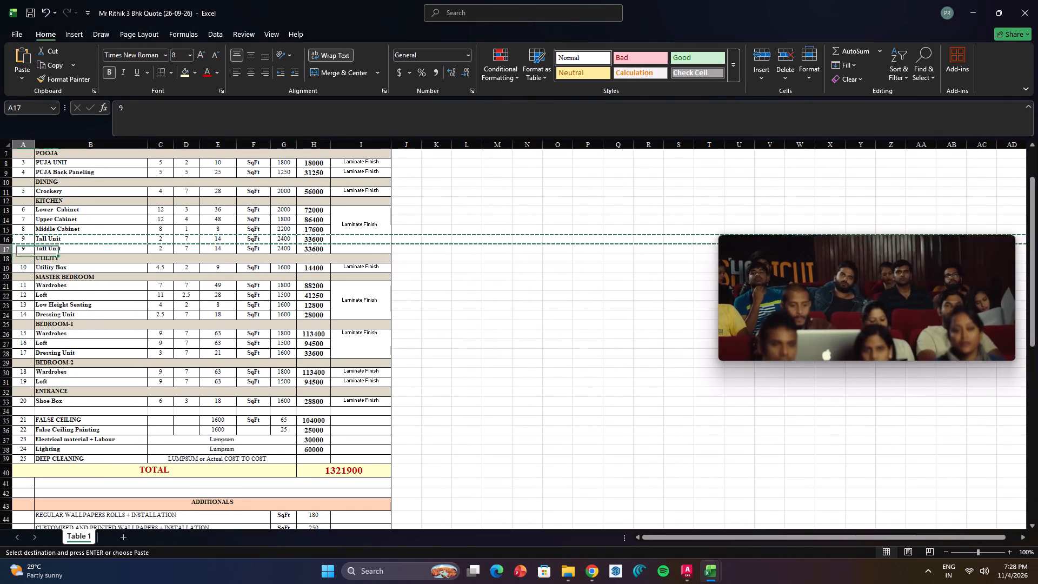
pyautogui.doubleClick(83, 248)
pyautogui.moveTo(95, 251); pyautogui.dragTo(0, 248)
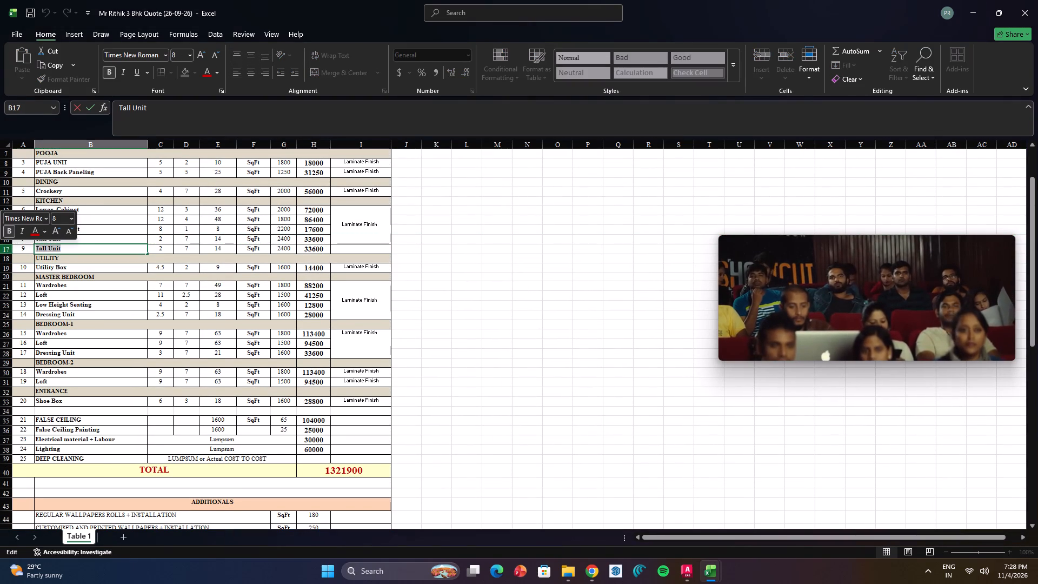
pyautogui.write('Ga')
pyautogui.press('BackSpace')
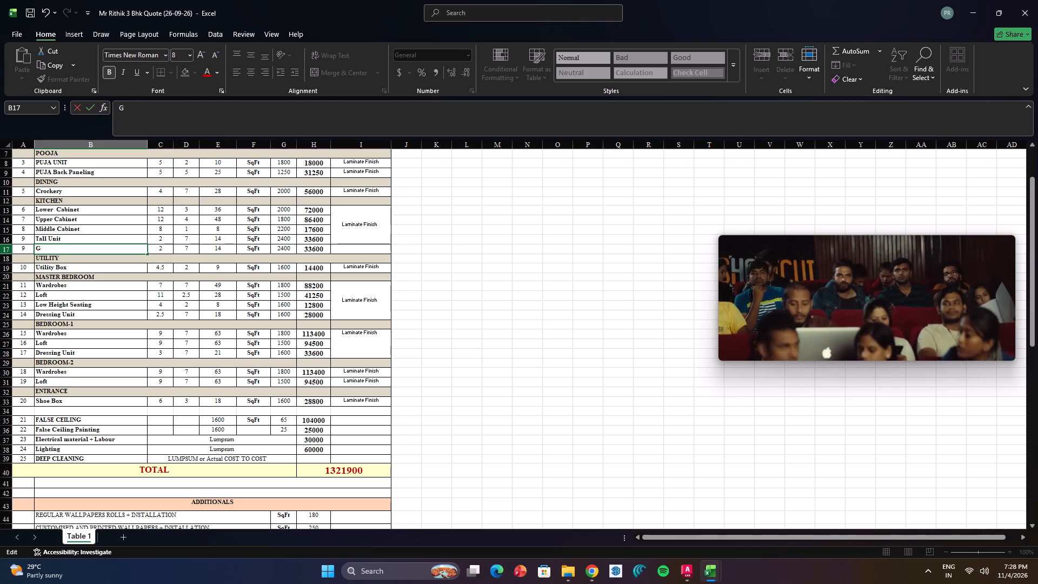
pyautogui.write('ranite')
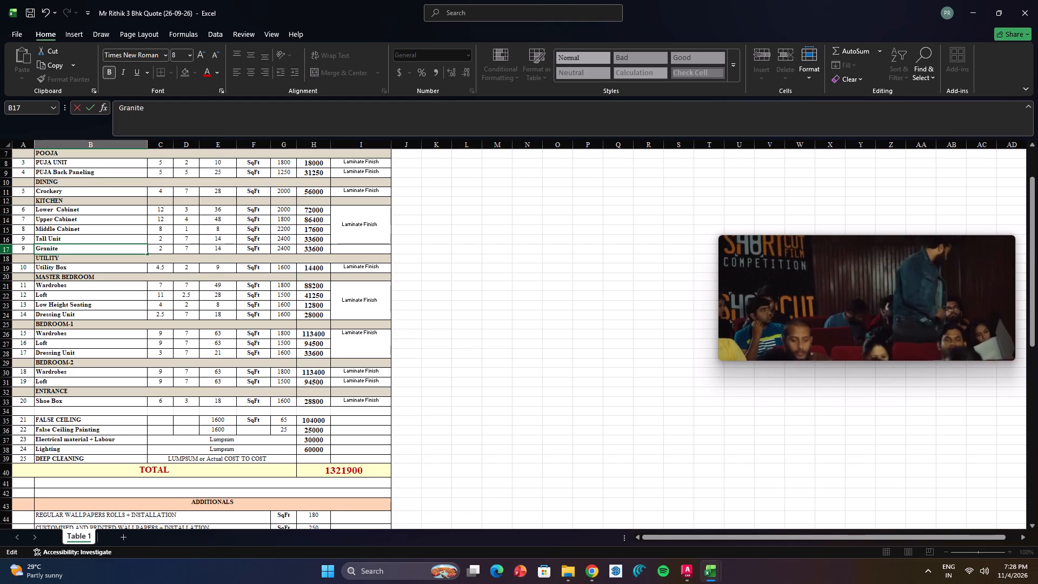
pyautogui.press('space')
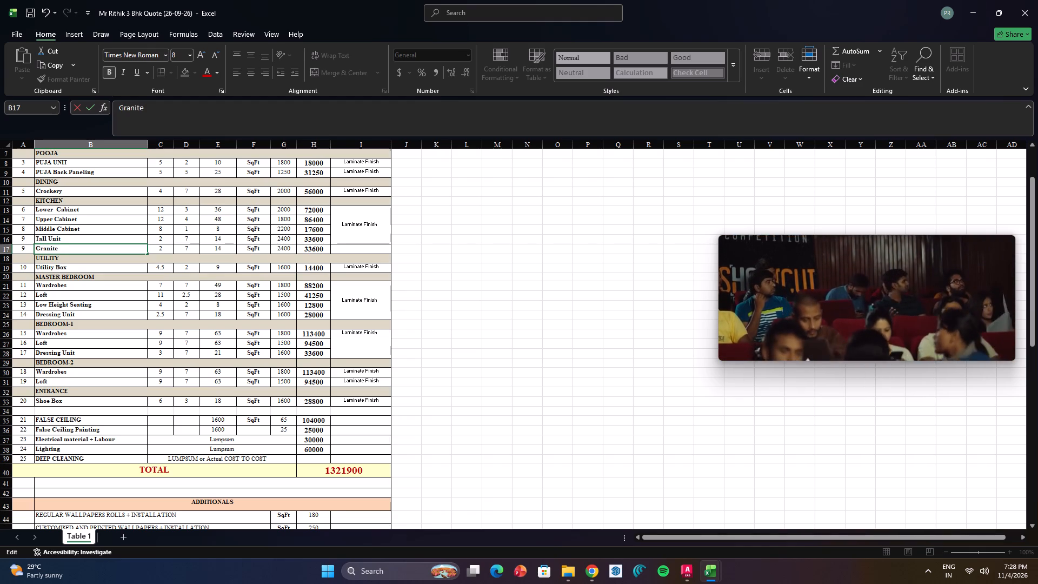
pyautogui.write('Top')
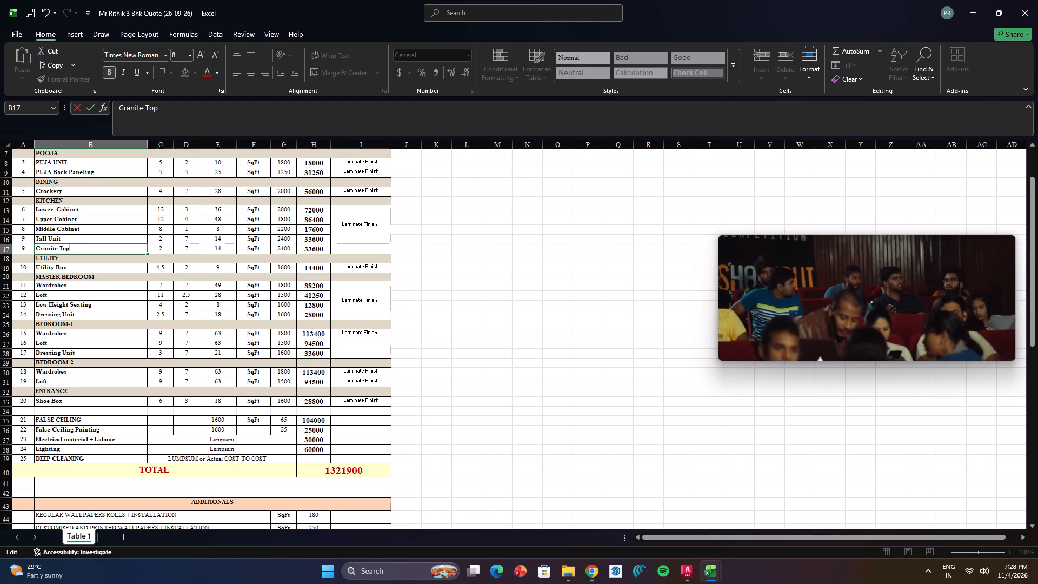
pyautogui.click(492, 247)
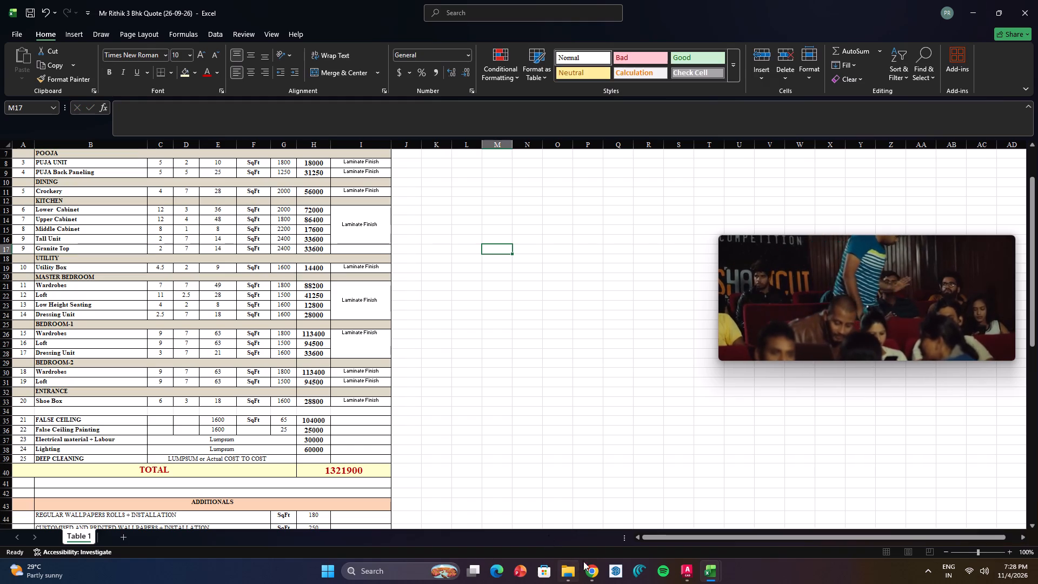
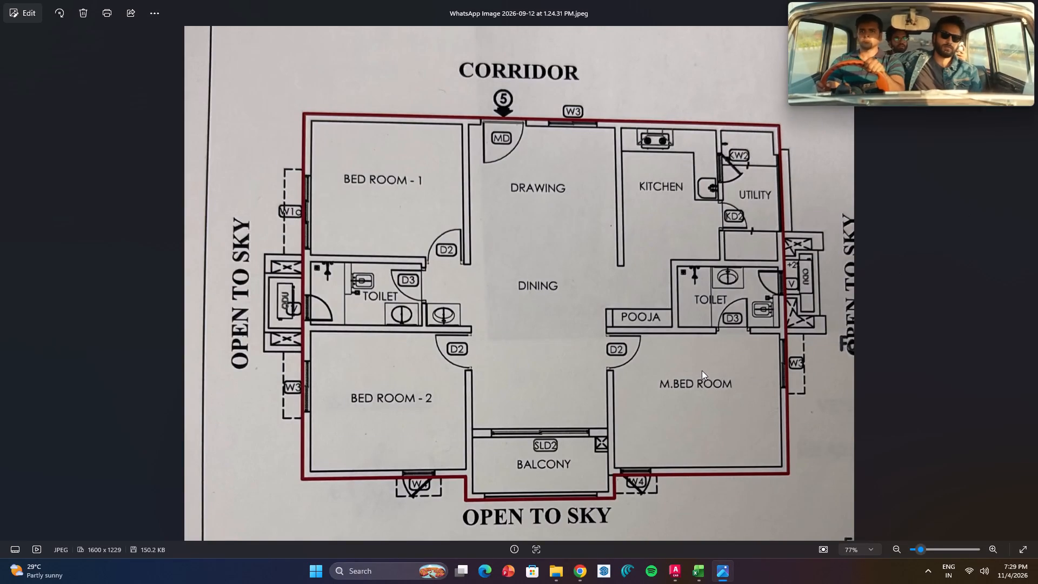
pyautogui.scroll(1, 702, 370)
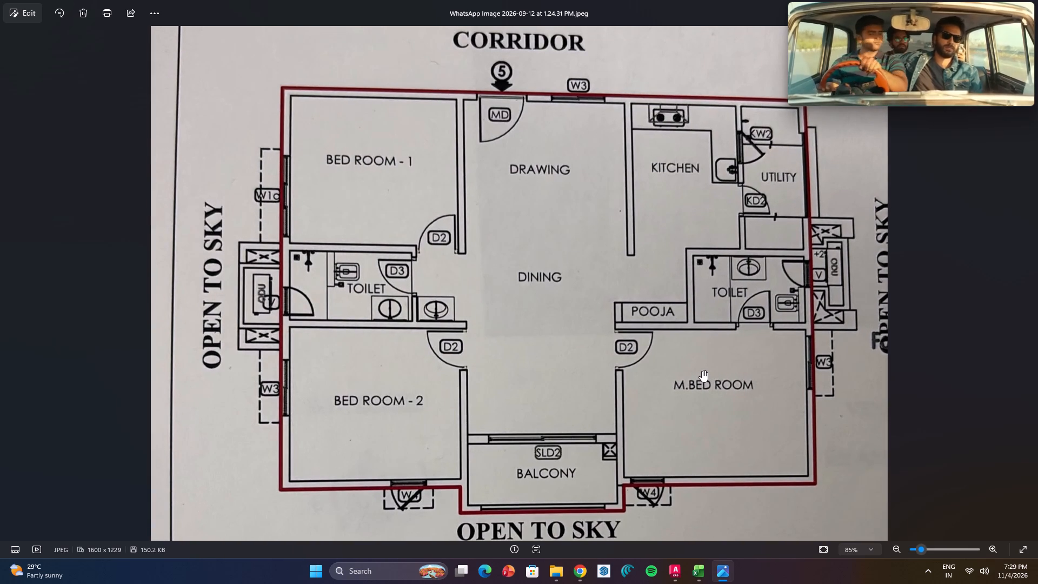
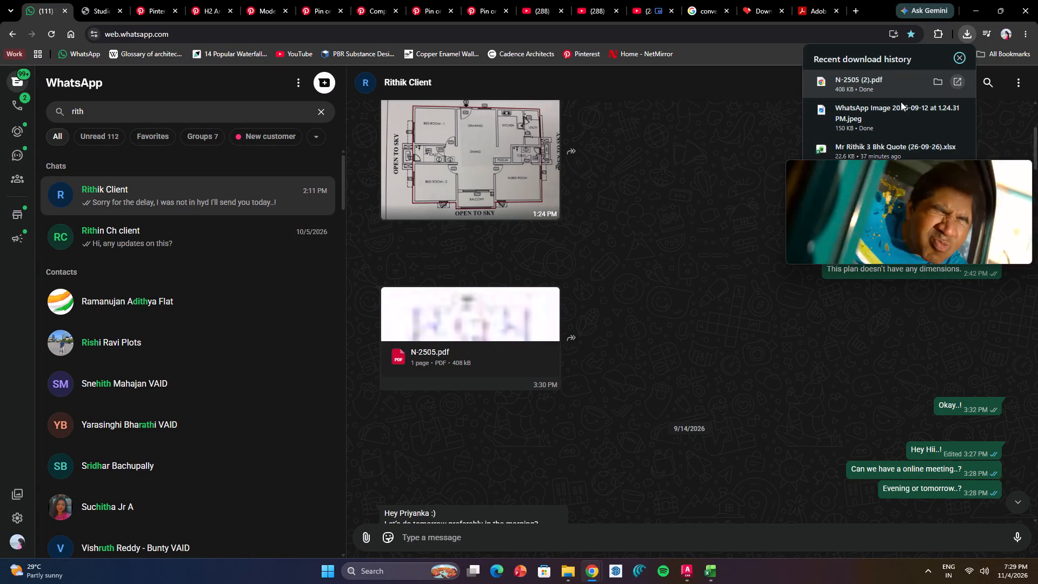
# Open the floor plan PDF N-2505 (2) from the Downloads folder and rotate it so the room labels read upright.
pyautogui.click(569, 572)
pyautogui.click(45, 128)
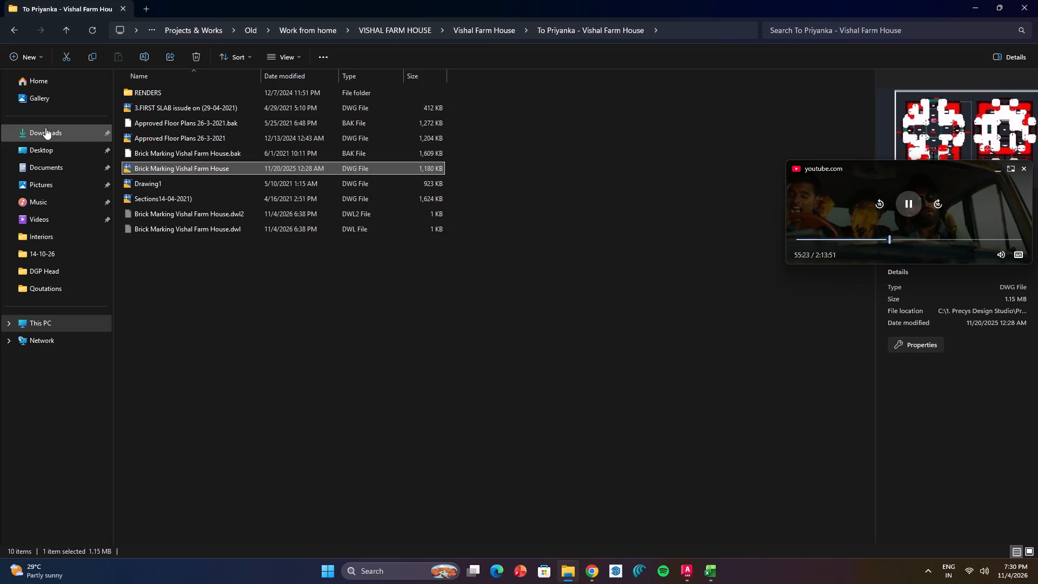
pyautogui.doubleClick(189, 91)
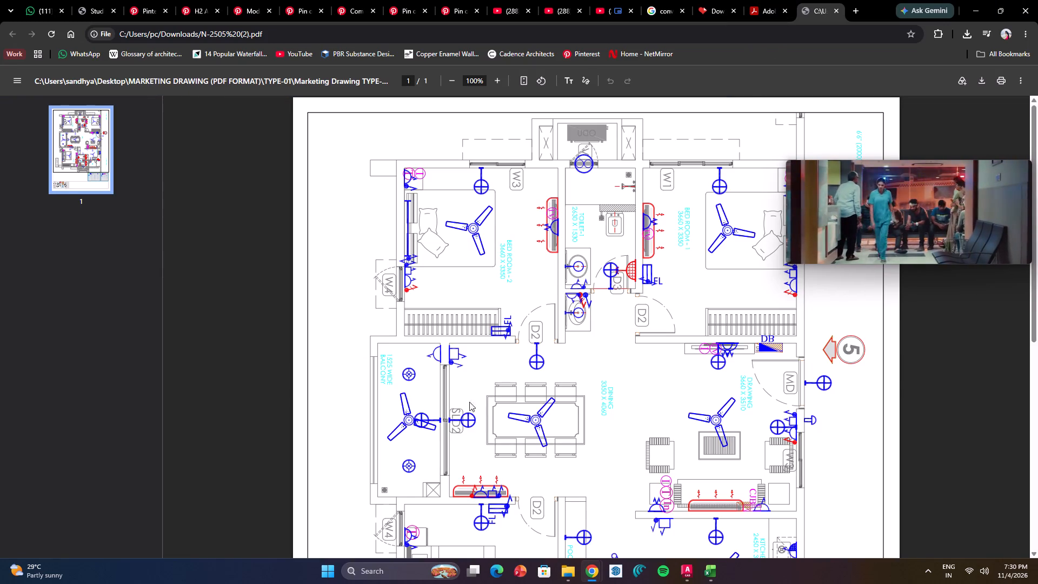
pyautogui.click(535, 78)
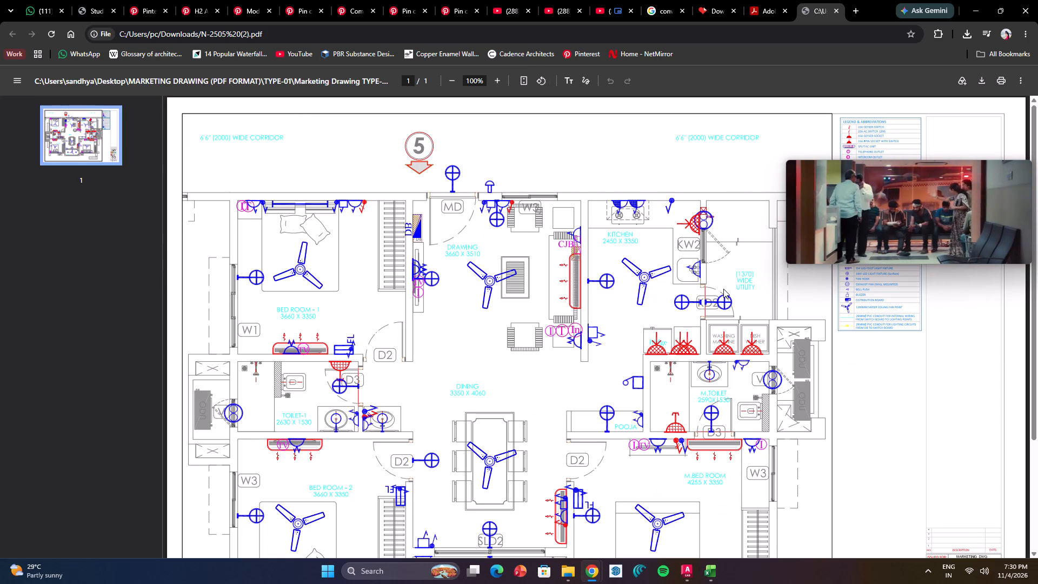
# Examine the kitchen's layout and labelled dimensions on the marketing drawing PDF.
pyautogui.keyDown('ctrl'); pyautogui.scroll(5, 771, 288); pyautogui.keyUp('ctrl')
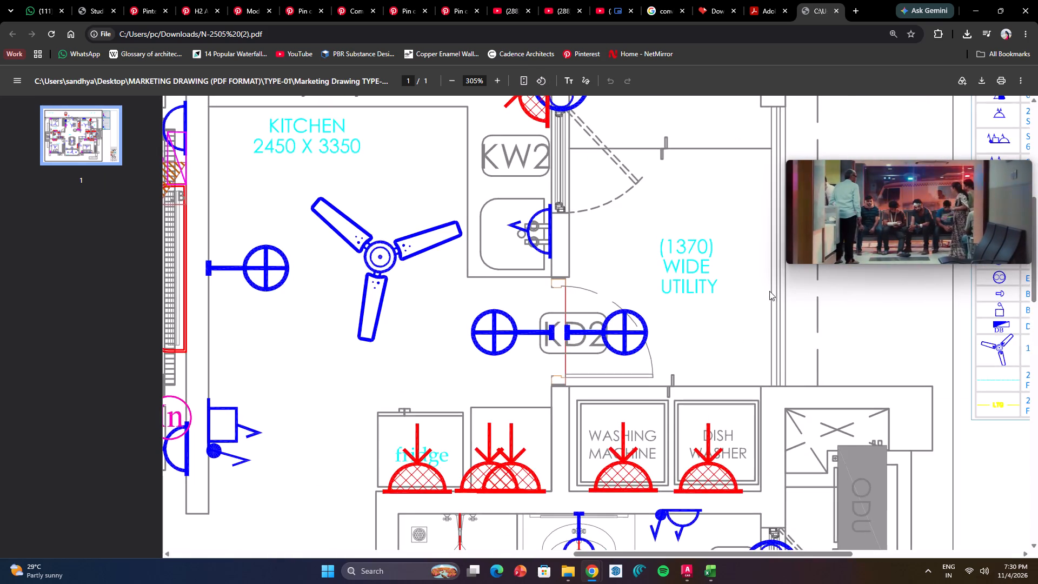
pyautogui.scroll(4, 769, 313)
pyautogui.scroll(-1, 580, 259)
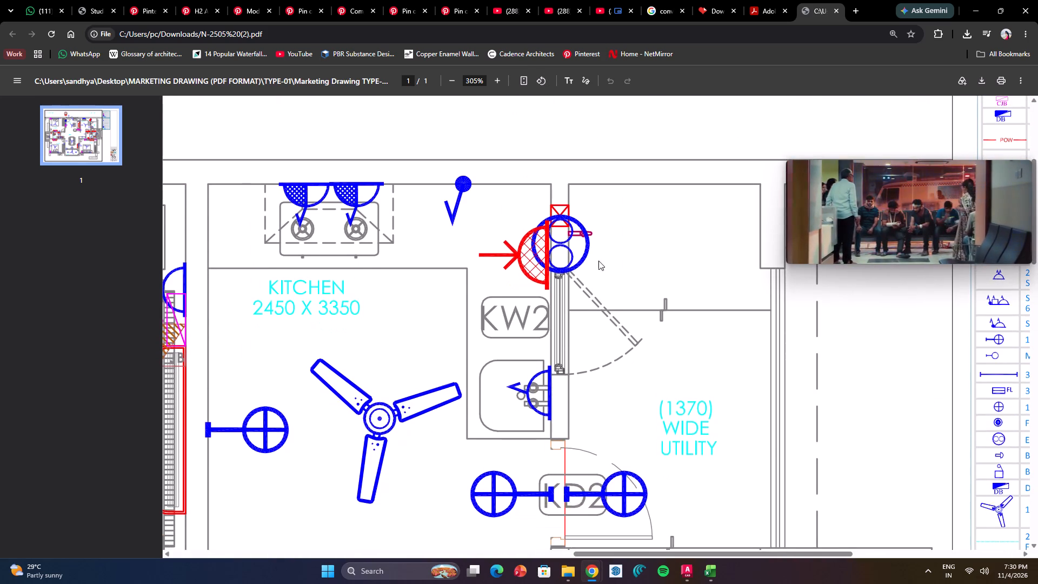
pyautogui.keyDown('ctrl'); pyautogui.scroll(-1, 620, 254); pyautogui.keyUp('ctrl')
pyautogui.keyDown('ctrl'); pyautogui.scroll(1, 223, 313); pyautogui.keyUp('ctrl')
pyautogui.keyDown('ctrl'); pyautogui.scroll(-1, 545, 297); pyautogui.keyUp('ctrl')
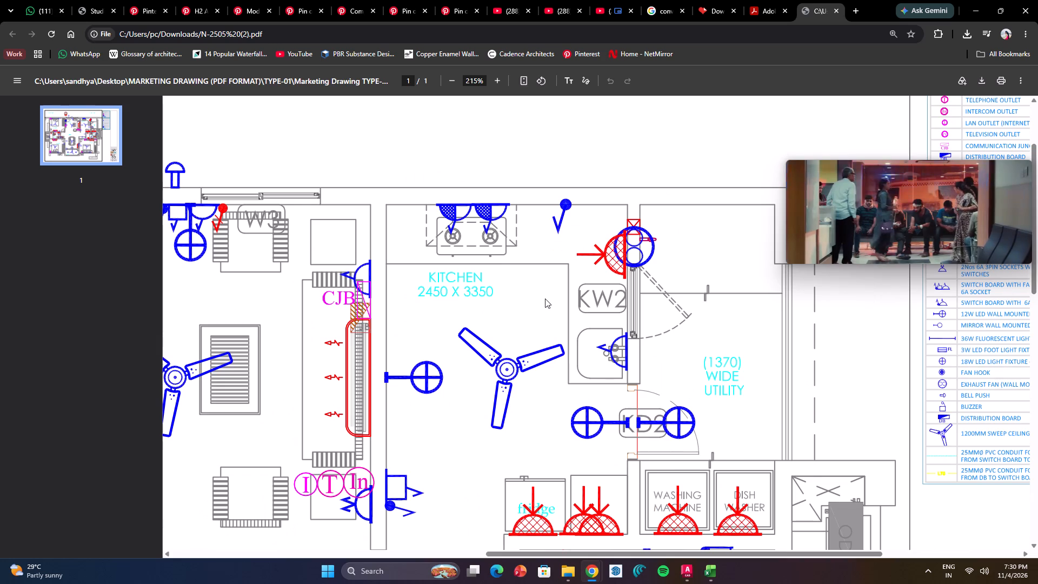
pyautogui.keyDown('ctrl'); pyautogui.scroll(1, 342, 285); pyautogui.keyUp('ctrl')
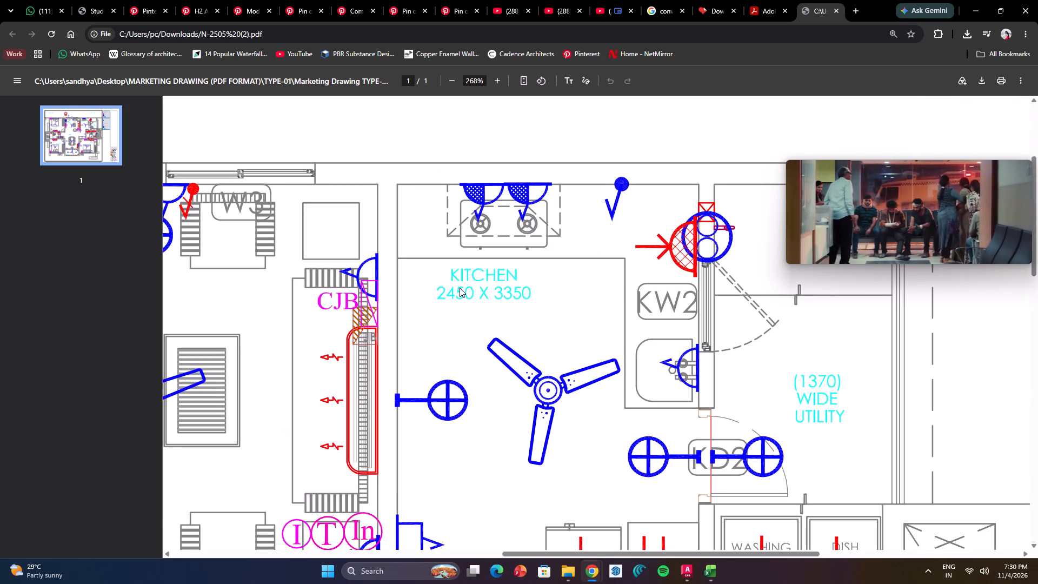
pyautogui.doubleClick(460, 288)
pyautogui.click(449, 291)
pyautogui.moveTo(433, 289); pyautogui.dragTo(527, 287)
# Search Google for a mm to feet converter and convert the kitchen's 2450 mm dimension to feet.
pyautogui.click(849, 12)
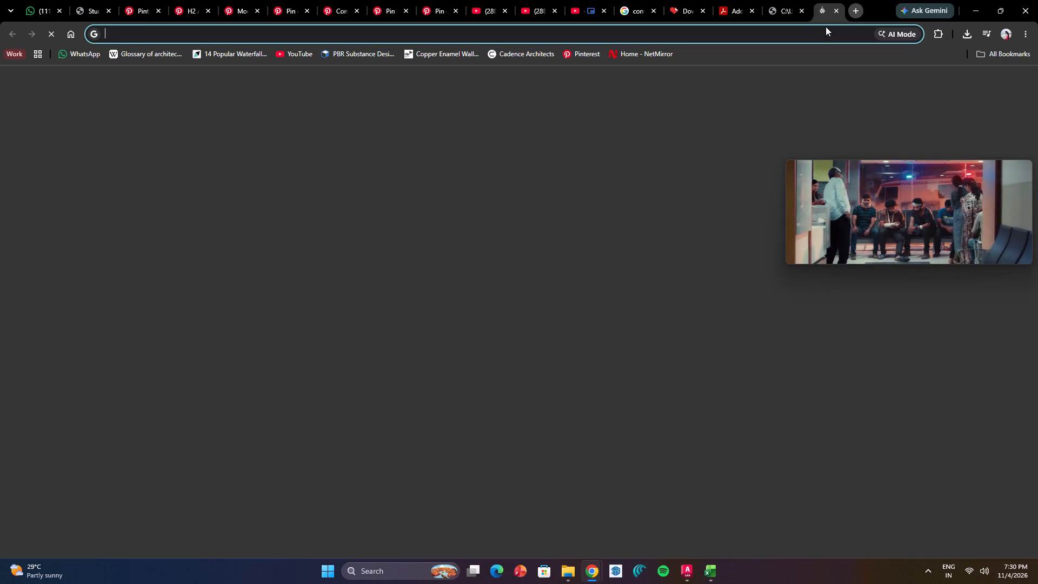
pyautogui.click(445, 215)
pyautogui.write('mm')
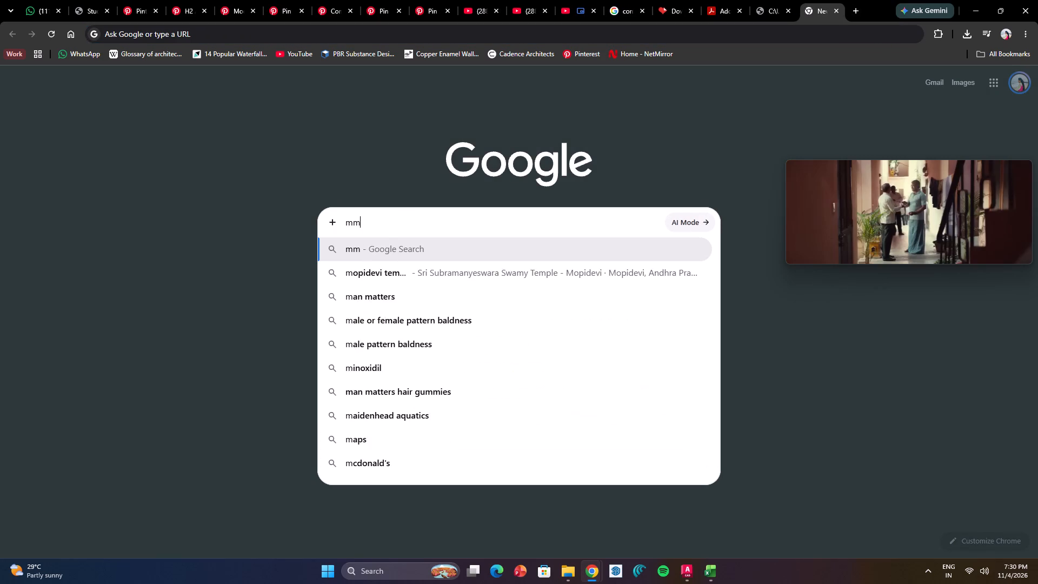
pyautogui.press('space')
pyautogui.write('to')
pyautogui.click(444, 288)
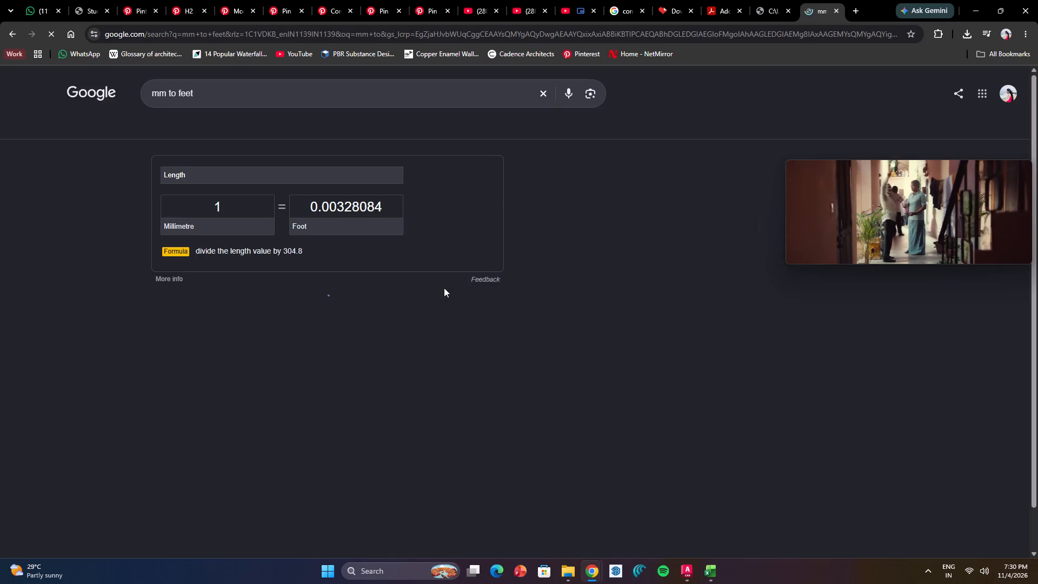
pyautogui.doubleClick(244, 212)
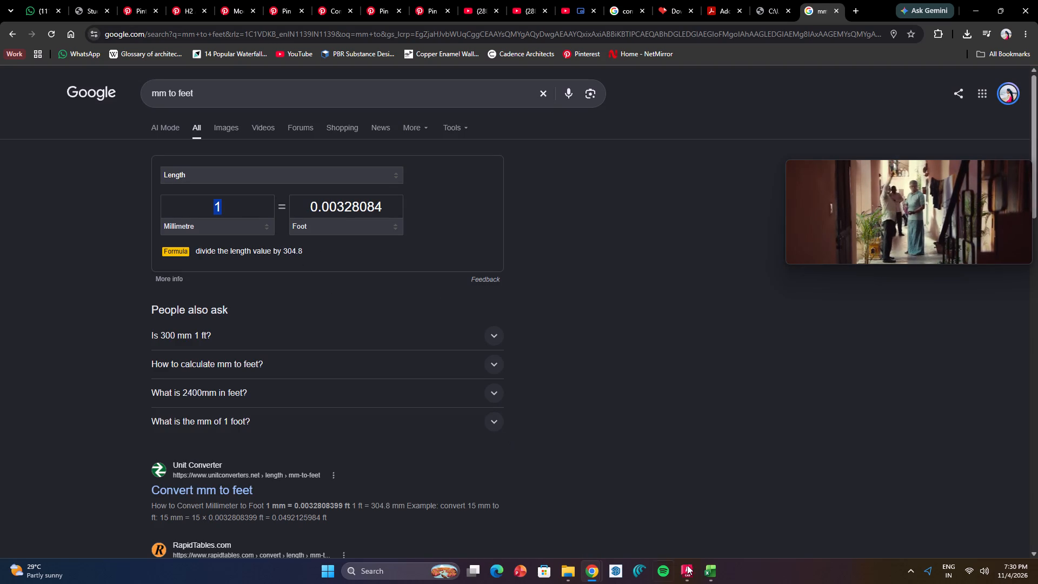
pyautogui.click(775, 0)
pyautogui.click(806, 0)
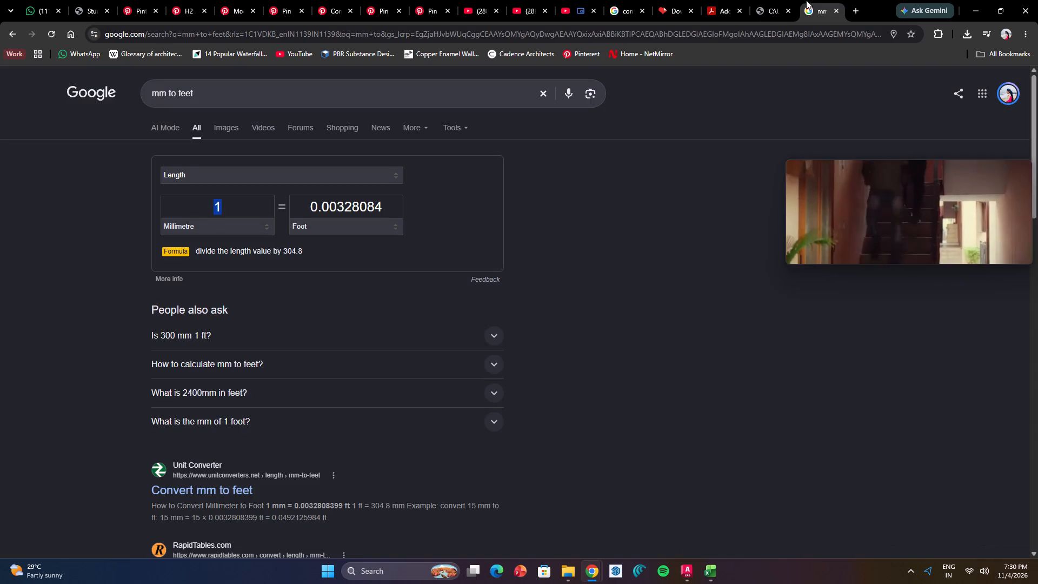
pyautogui.click(776, 0)
pyautogui.click(820, 0)
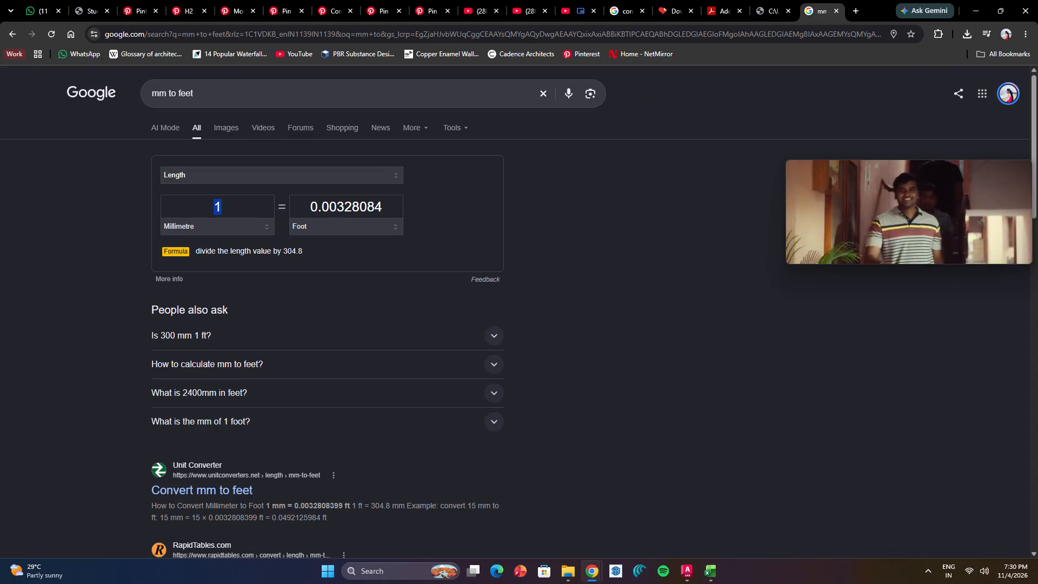
pyautogui.write('24')
pyautogui.write('50')
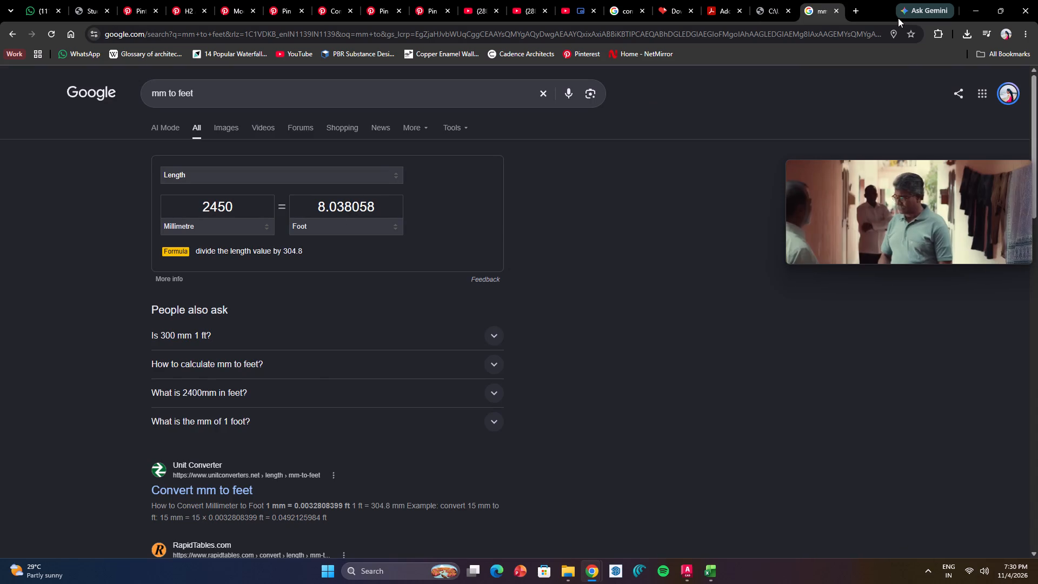
# Check the kitchen layout on the drawing and convert its 3350 mm dimension to feet.
pyautogui.click(771, 0)
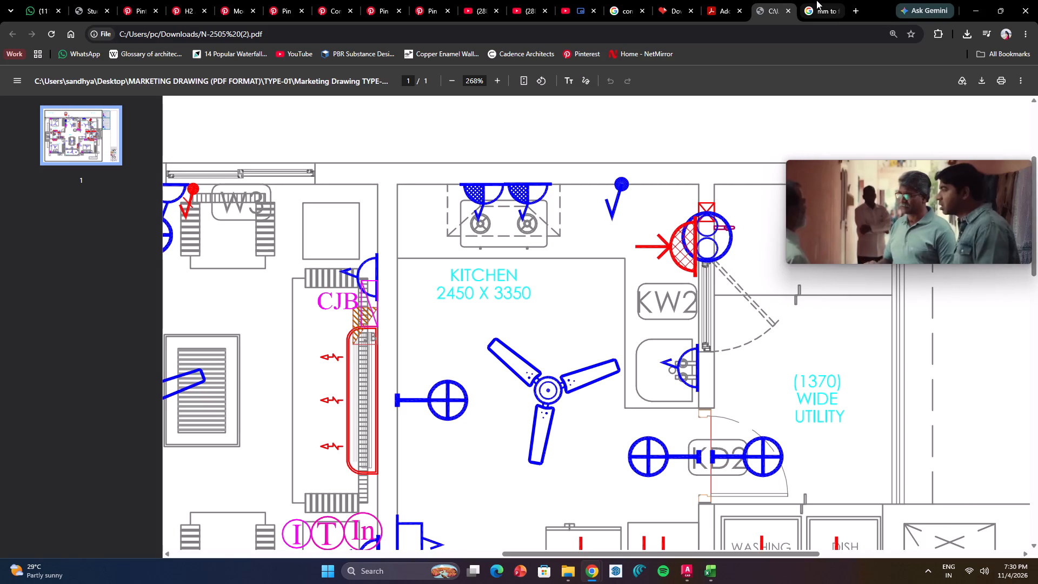
pyautogui.scroll(-2, 635, 301)
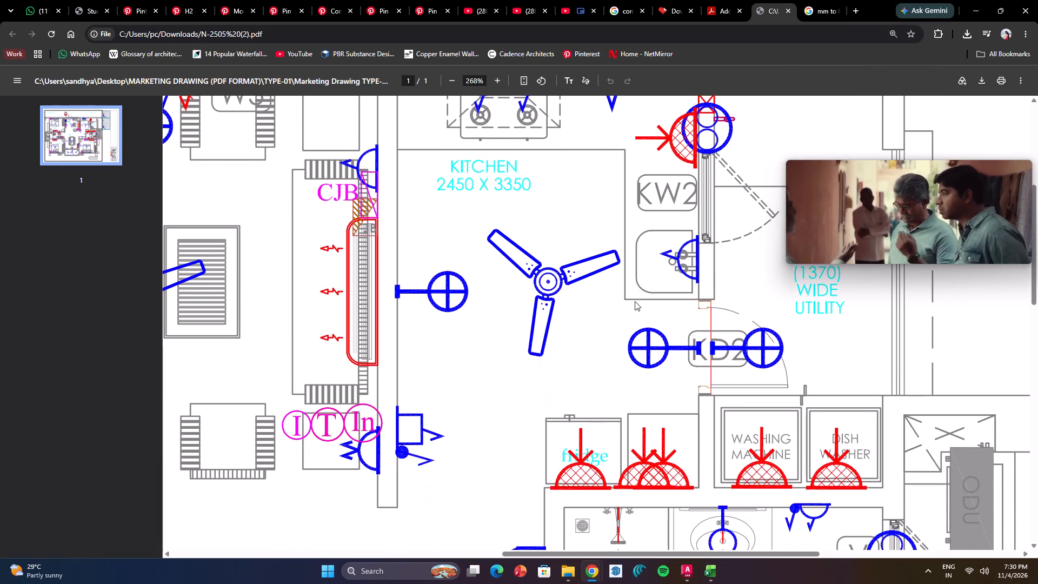
pyautogui.scroll(2, 635, 301)
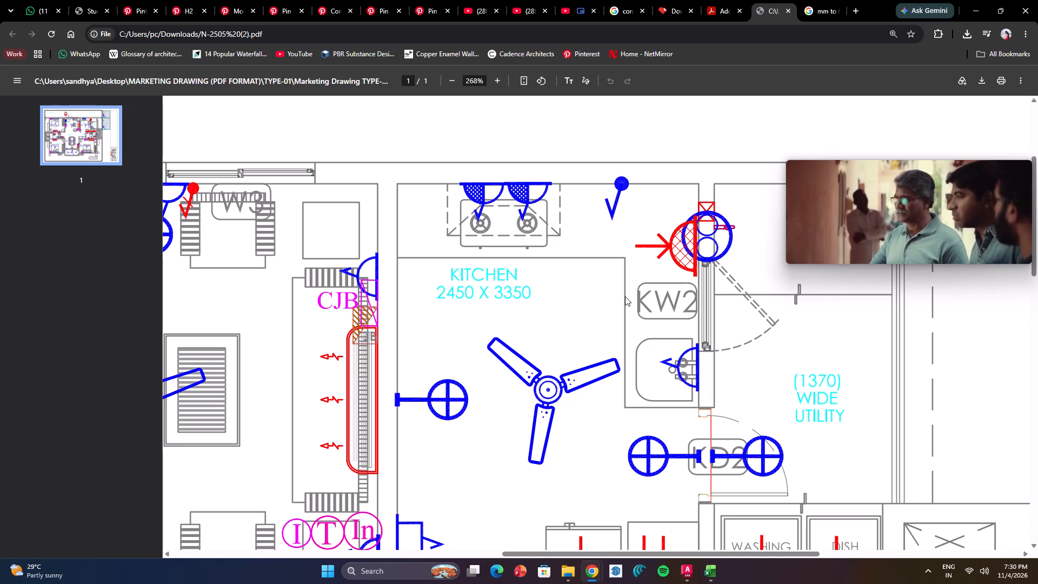
pyautogui.click(627, 346)
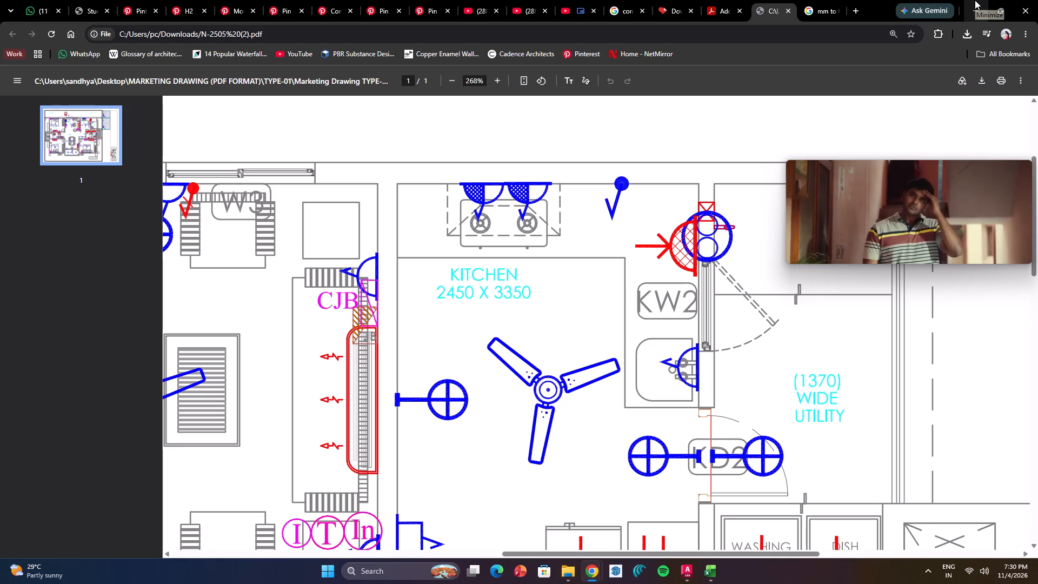
pyautogui.click(824, 0)
pyautogui.moveTo(258, 208); pyautogui.dragTo(177, 207)
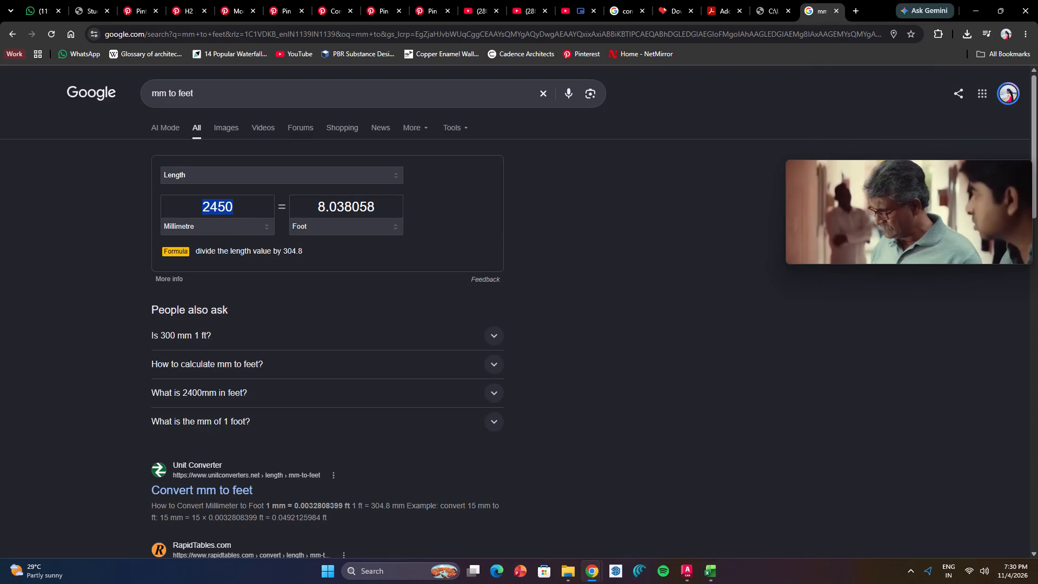
pyautogui.write('3350')
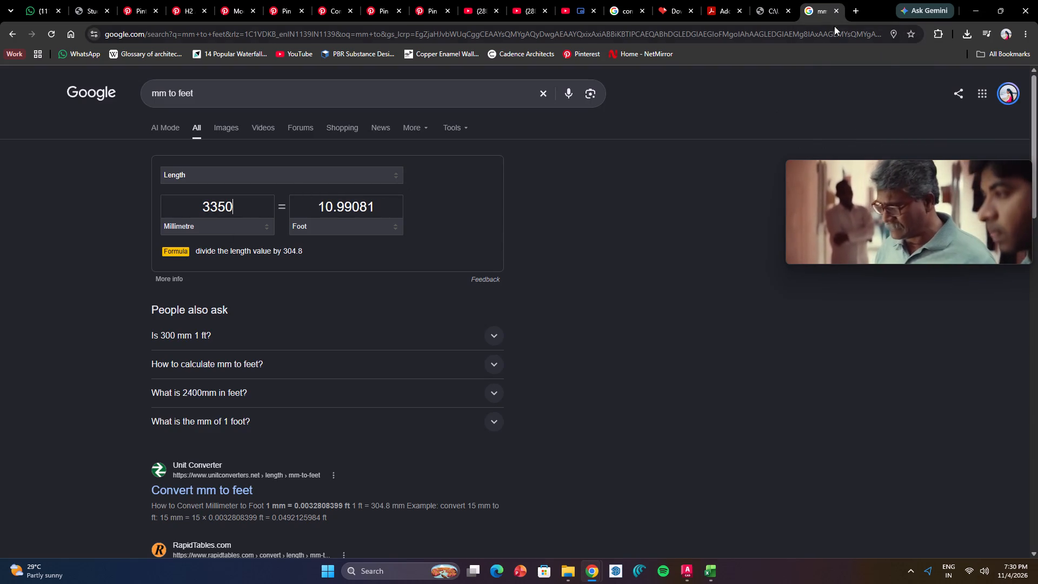
# Convert the kitchen's 2450 mm dimension to feet again and compare it with the counter layout on the drawing.
pyautogui.click(772, 0)
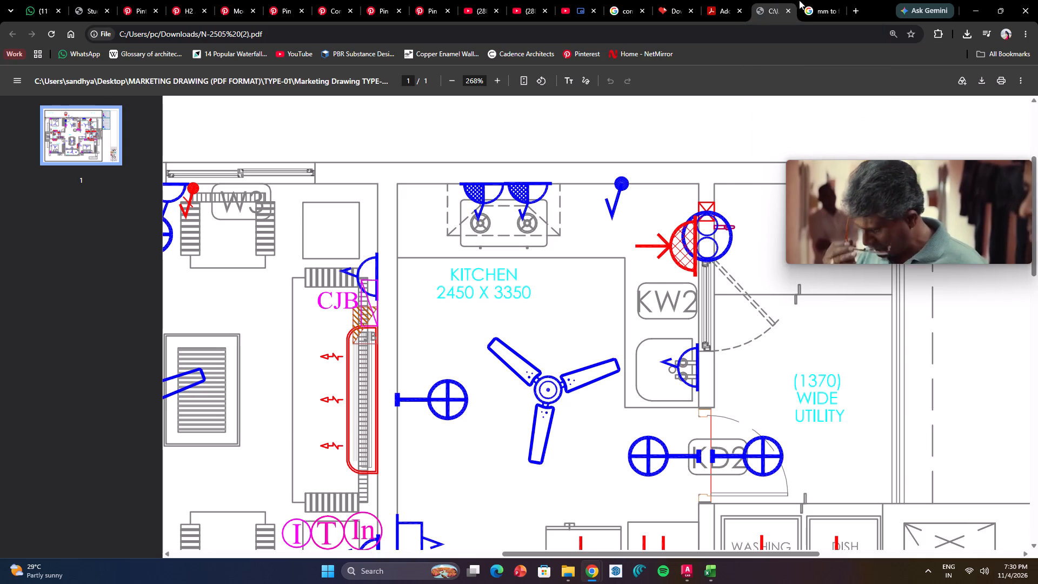
pyautogui.click(809, 0)
pyautogui.click(770, 0)
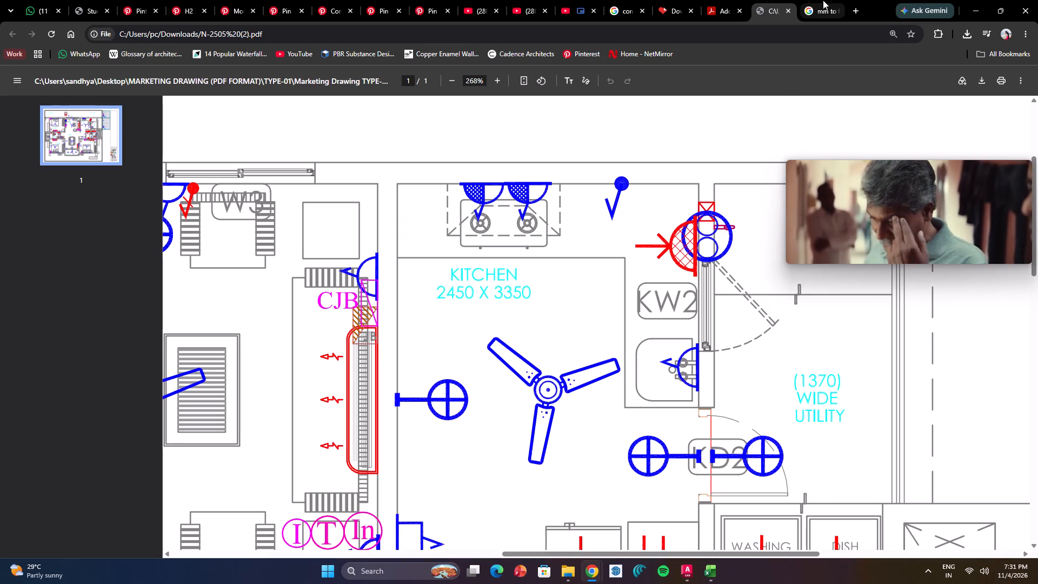
pyautogui.click(823, 0)
pyautogui.click(771, 0)
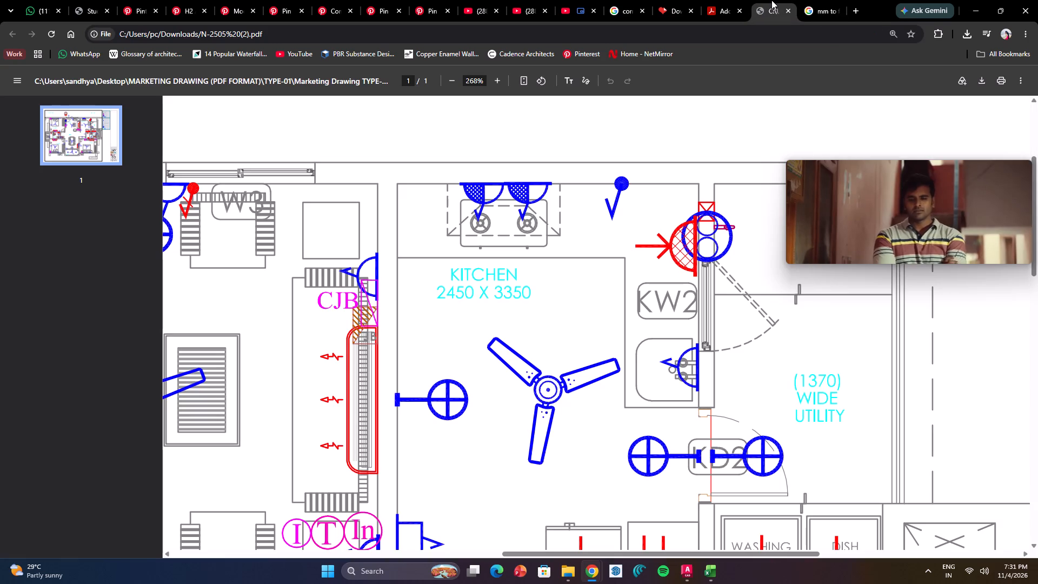
pyautogui.click(821, 2)
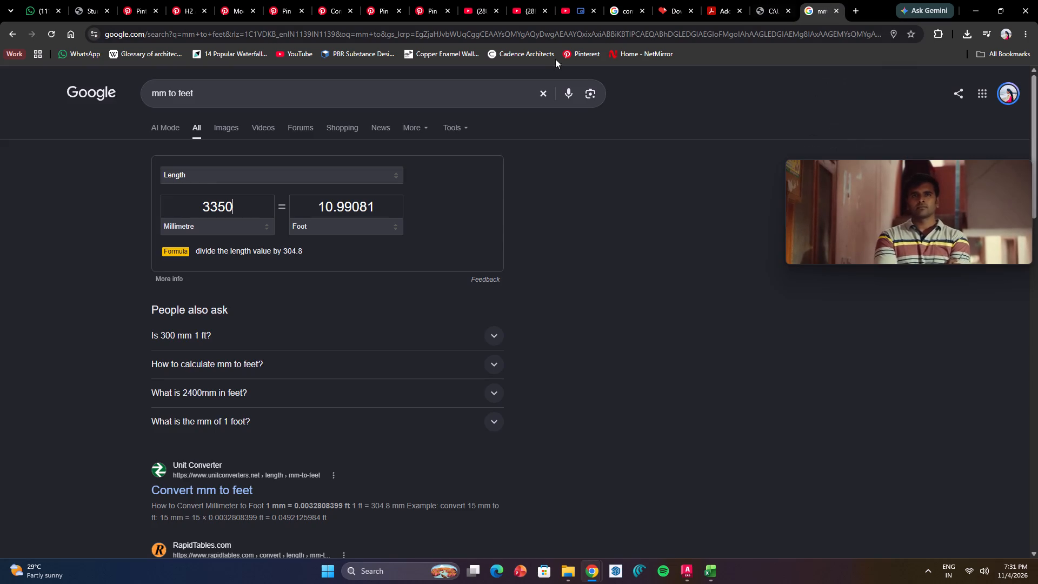
pyautogui.moveTo(253, 207); pyautogui.dragTo(171, 207)
pyautogui.write('2450')
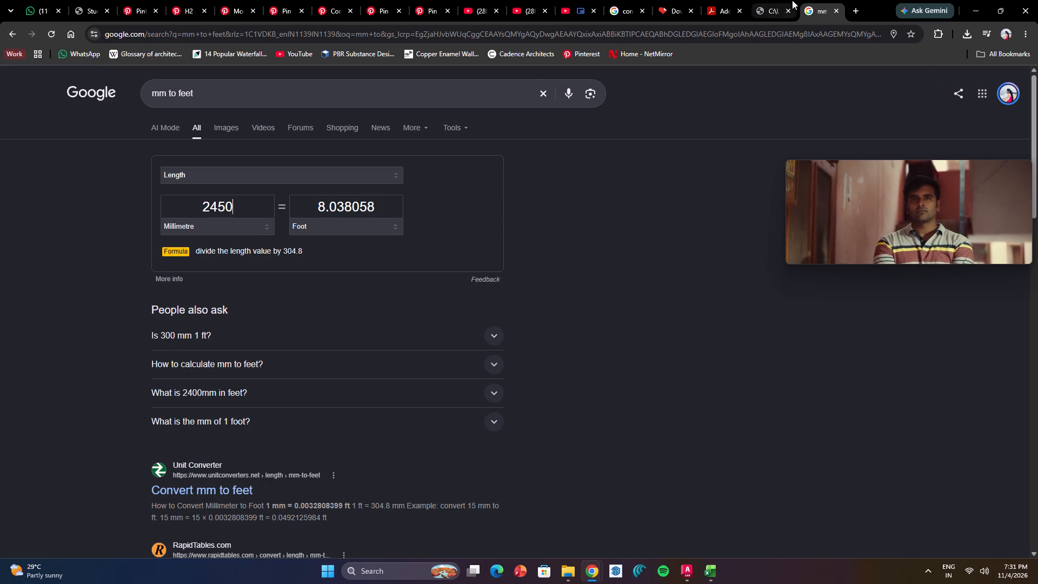
pyautogui.click(792, 0)
pyautogui.click(816, 0)
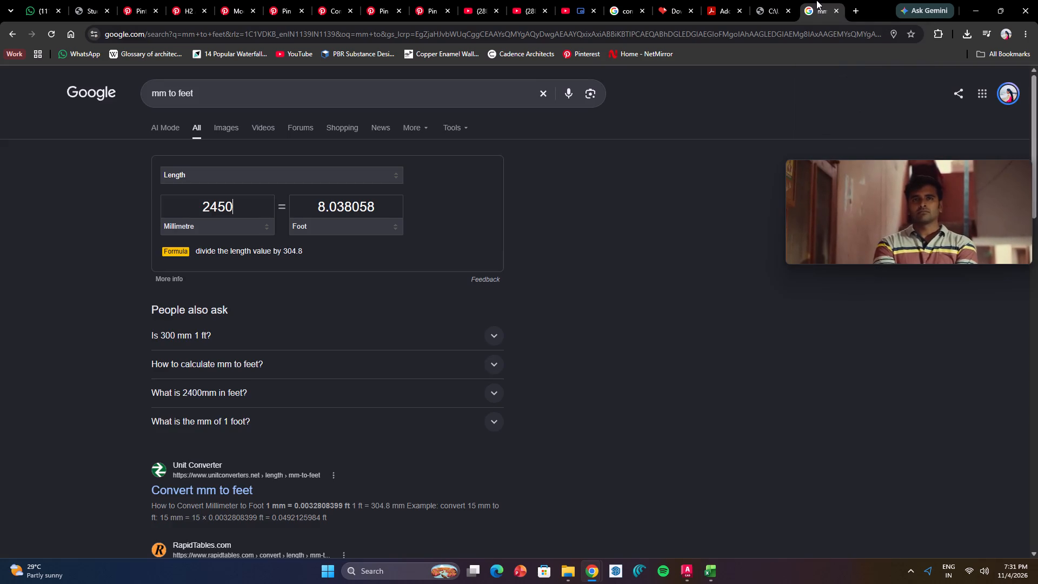
pyautogui.click(765, 0)
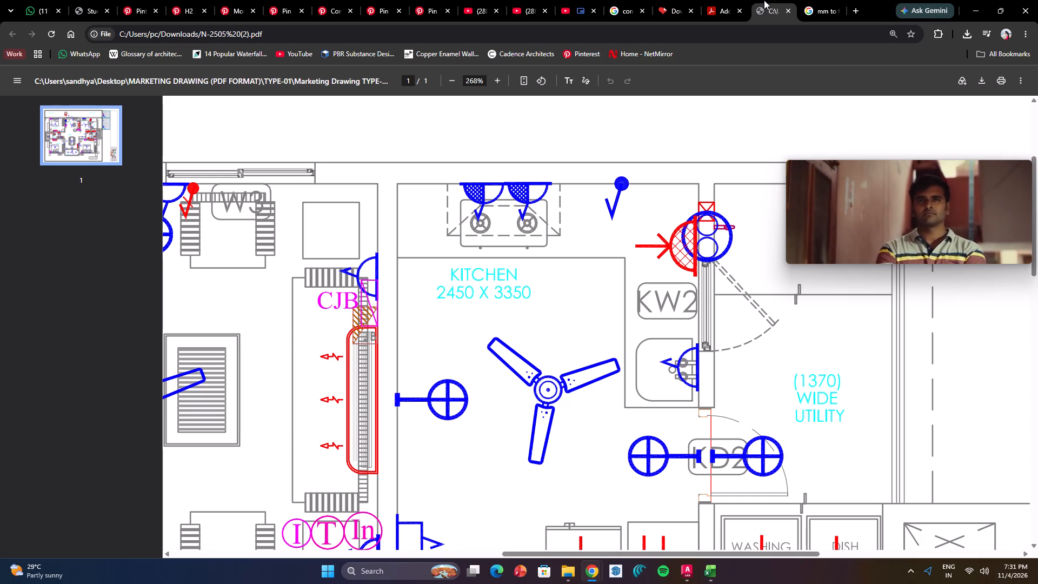
pyautogui.scroll(-2, 632, 358)
pyautogui.scroll(1, 632, 359)
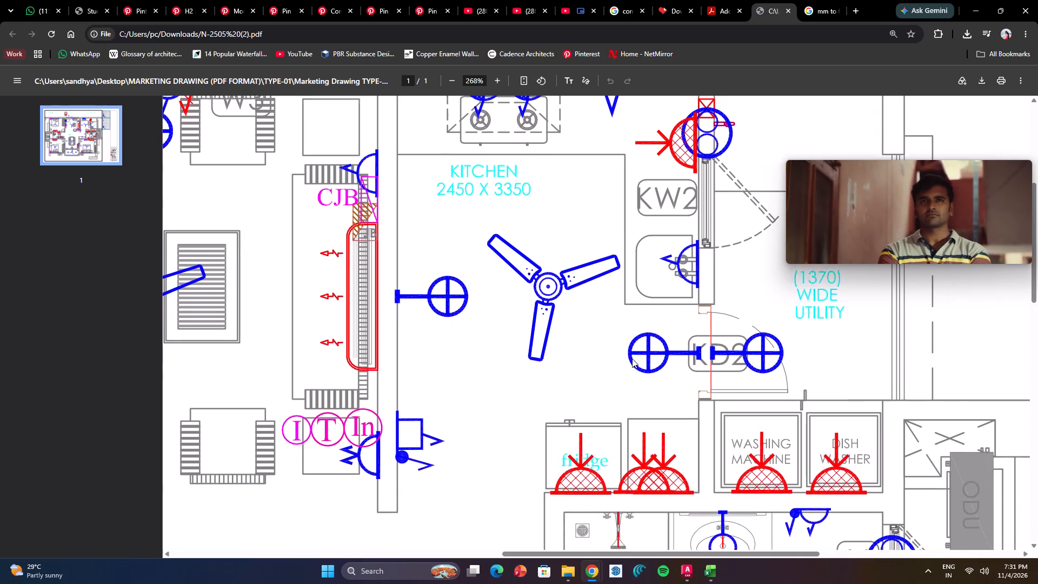
pyautogui.scroll(1, 632, 359)
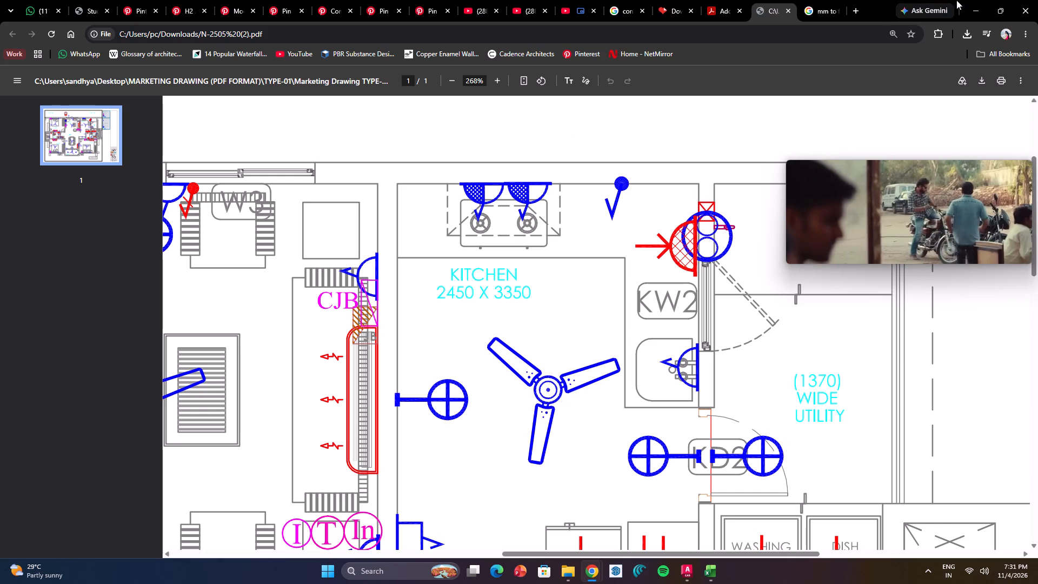
# Switch to the 3 Bhk Quote (26-09-26) workbook in Excel and set the Granite Top row's H value to 2.
pyautogui.click(970, 0)
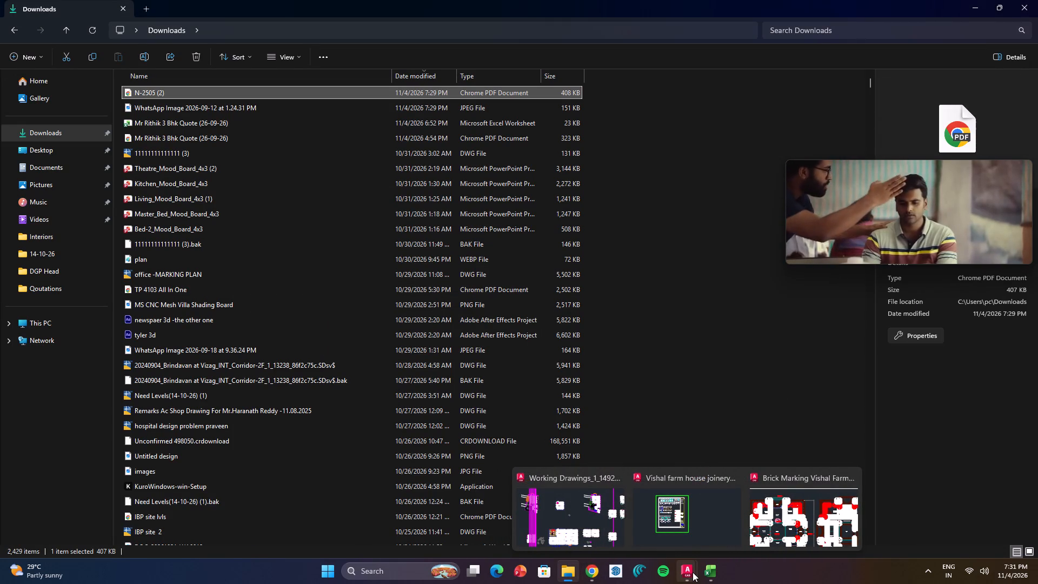
pyautogui.click(718, 581)
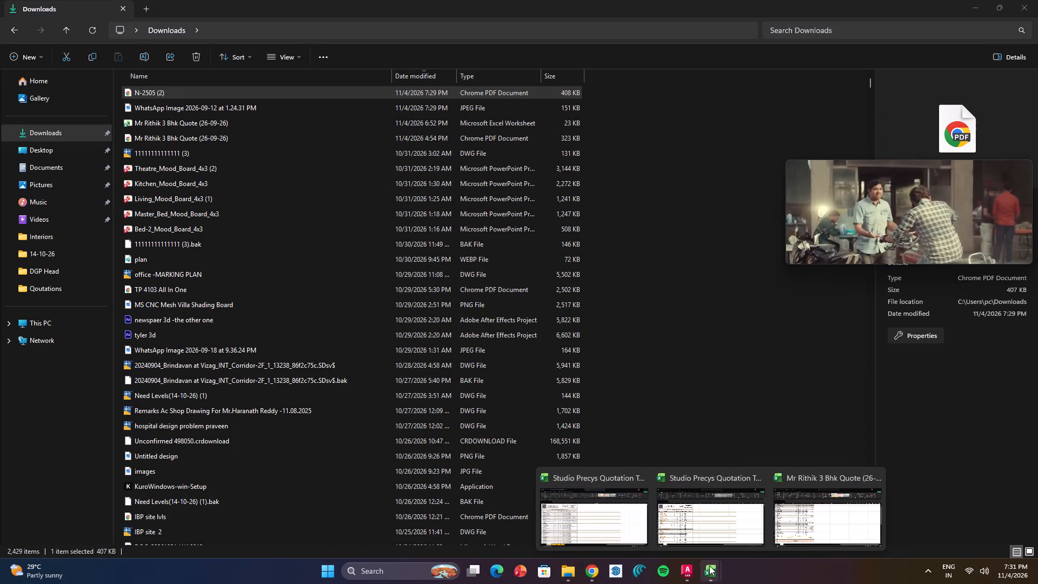
pyautogui.click(826, 501)
pyautogui.click(488, 354)
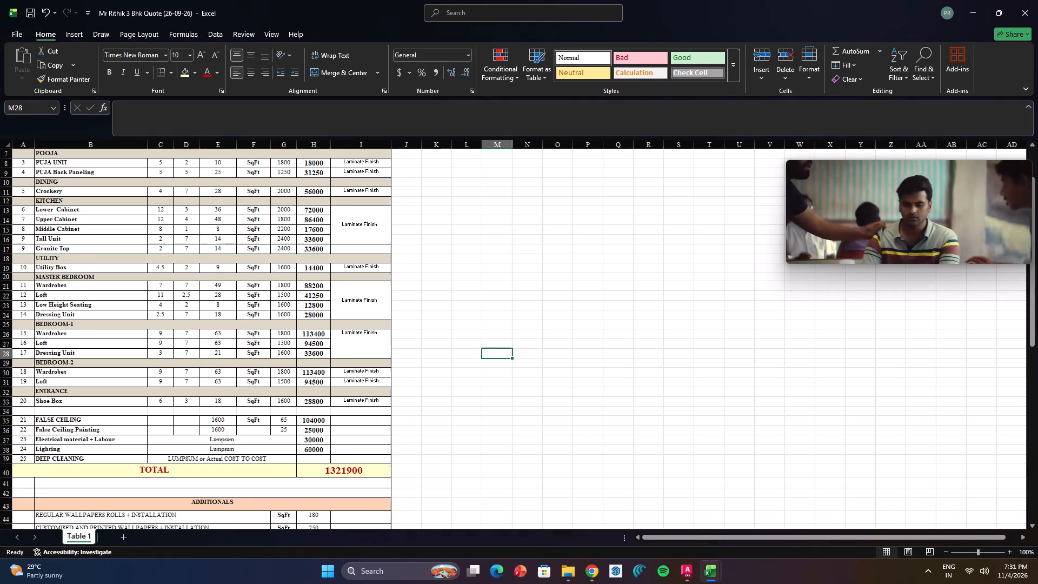
pyautogui.scroll(2, 178, 254)
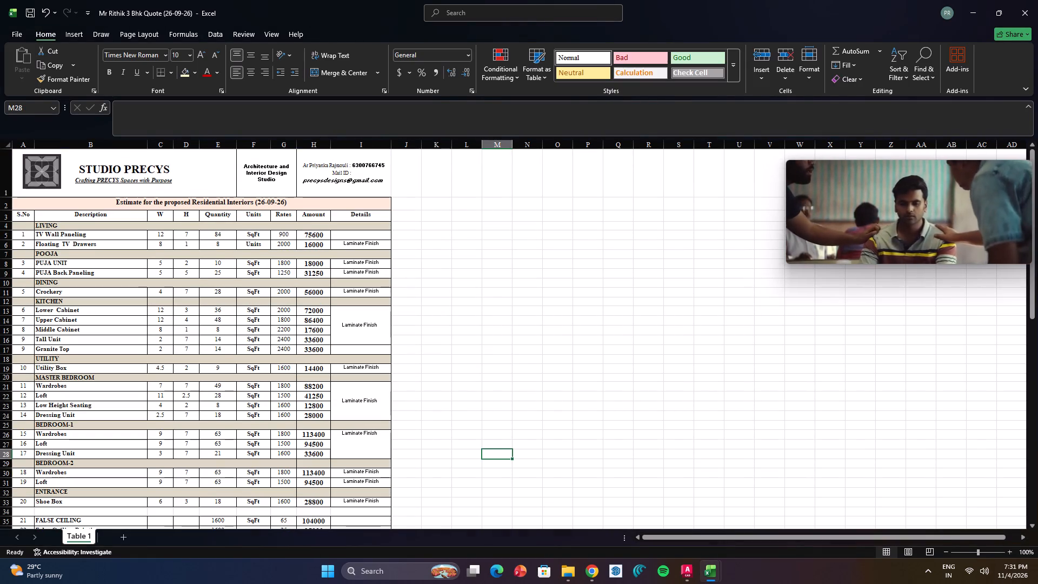
pyautogui.click(166, 350)
pyautogui.doubleClick(166, 350)
pyautogui.moveTo(170, 350); pyautogui.dragTo(145, 354)
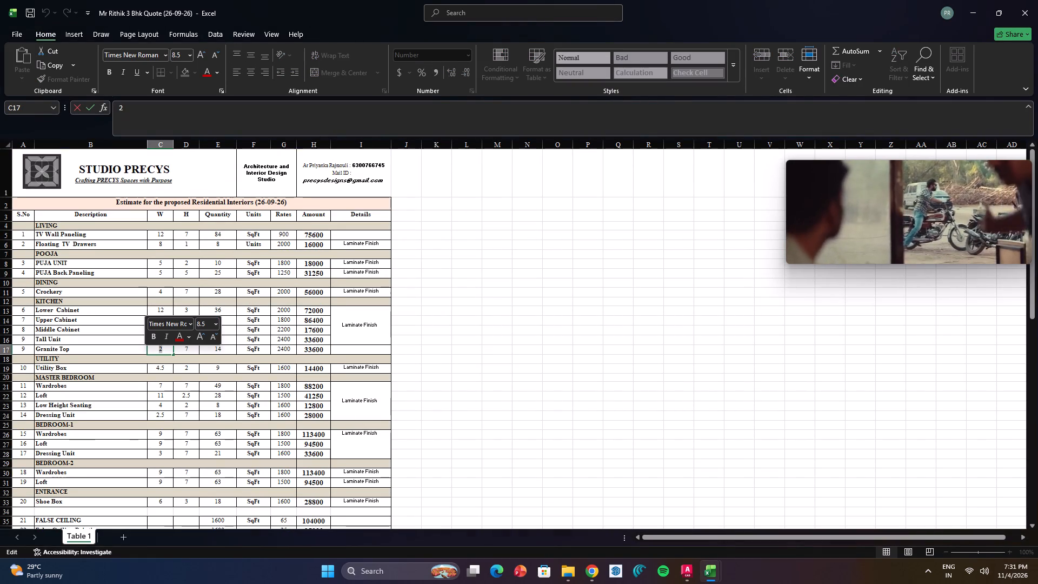
pyautogui.doubleClick(161, 353)
pyautogui.doubleClick(187, 353)
pyautogui.doubleClick(188, 350)
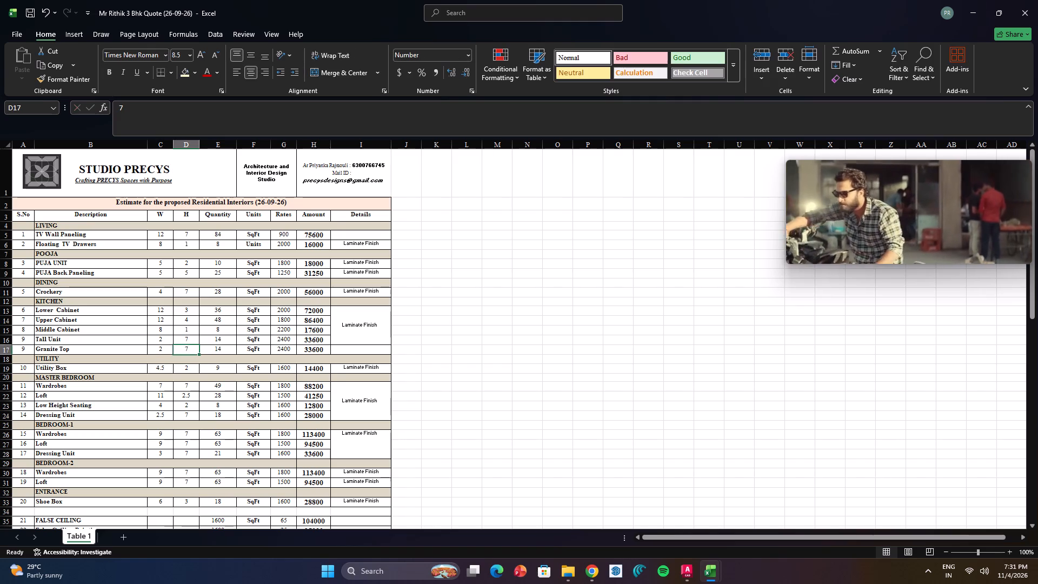
pyautogui.click(159, 350)
pyautogui.click(186, 350)
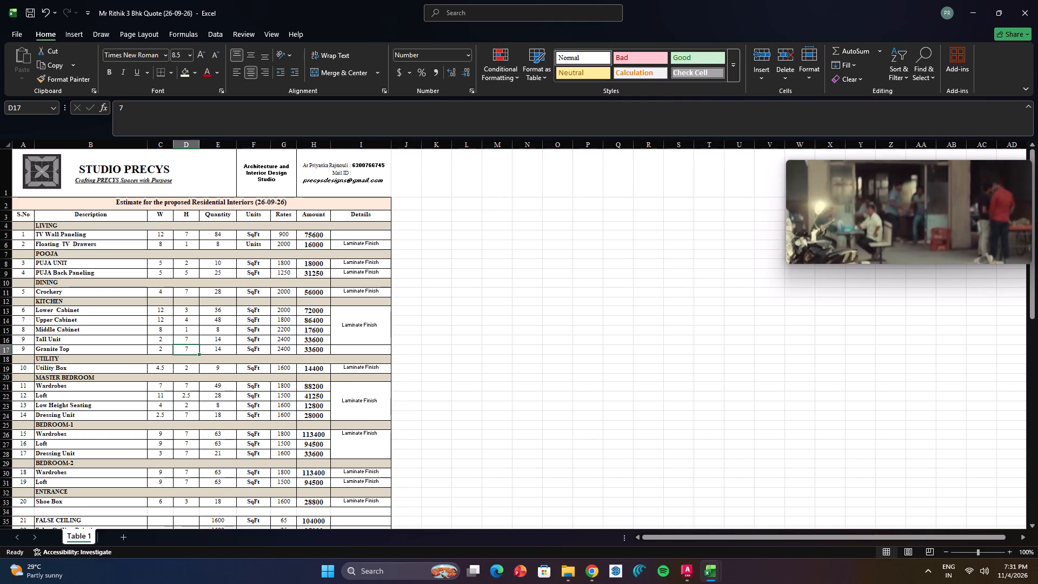
pyautogui.press('2')
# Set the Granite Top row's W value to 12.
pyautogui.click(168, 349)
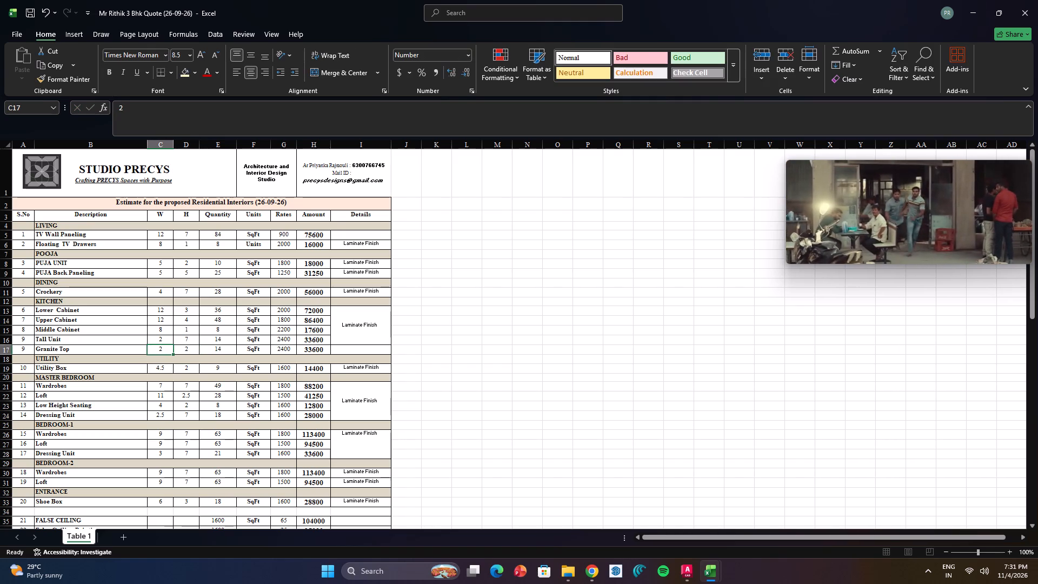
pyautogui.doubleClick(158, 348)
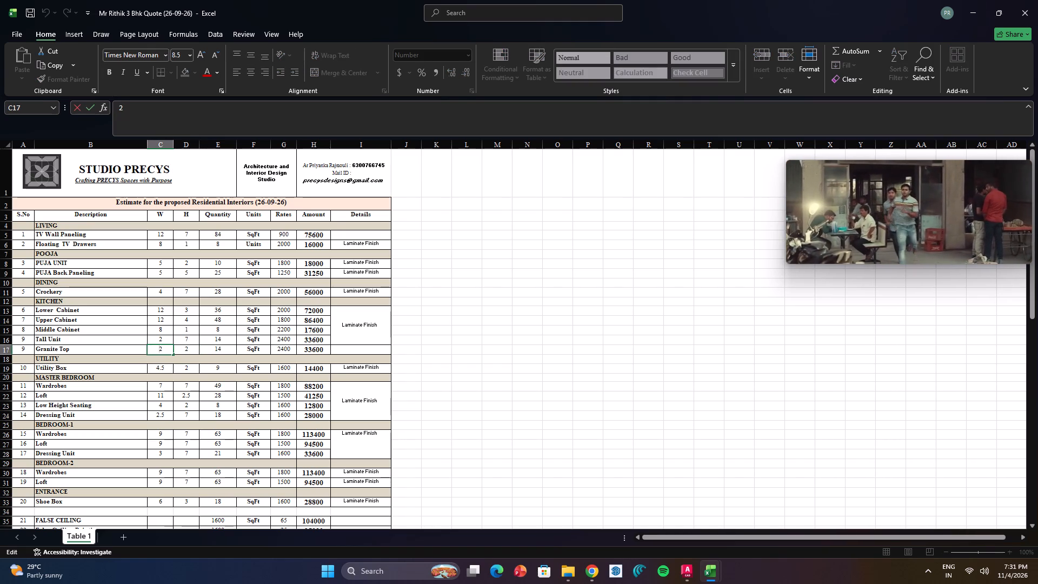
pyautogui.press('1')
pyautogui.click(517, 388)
# Replace the Granite Top row's quantity with the formula =C17*D17, multiplying its W and H values.
pyautogui.click(232, 348)
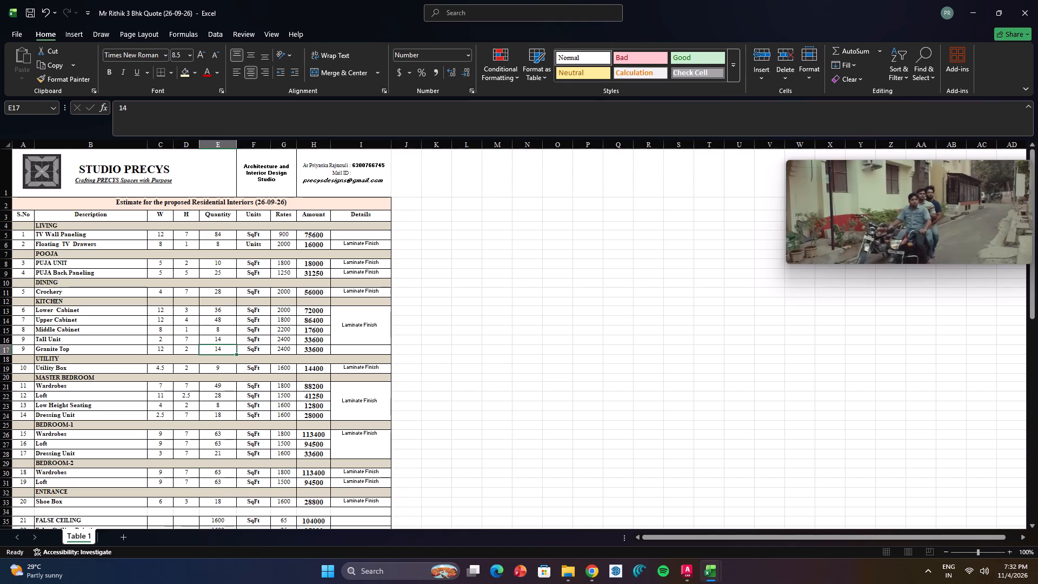
pyautogui.doubleClick(222, 350)
pyautogui.moveTo(230, 347); pyautogui.dragTo(191, 348)
pyautogui.press('BackSpace')
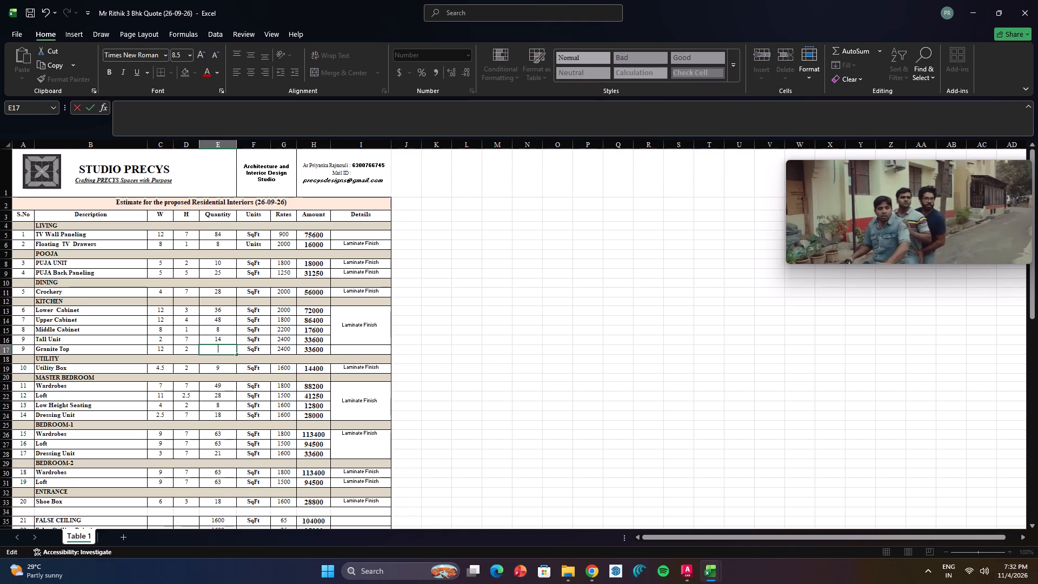
pyautogui.press('=')
pyautogui.click(169, 350)
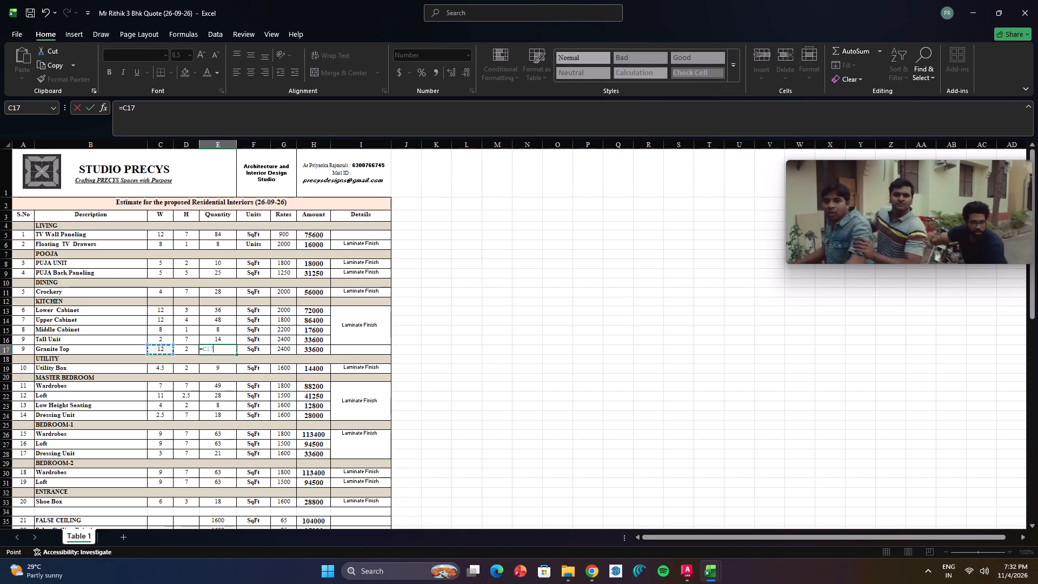
pyautogui.press('*')
pyautogui.click(195, 351)
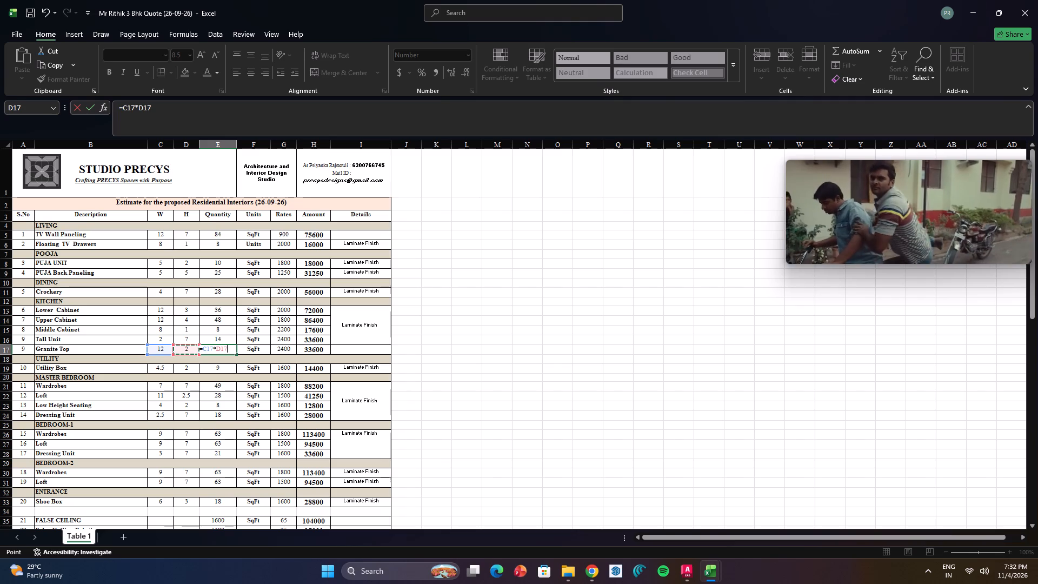
pyautogui.press('Return')
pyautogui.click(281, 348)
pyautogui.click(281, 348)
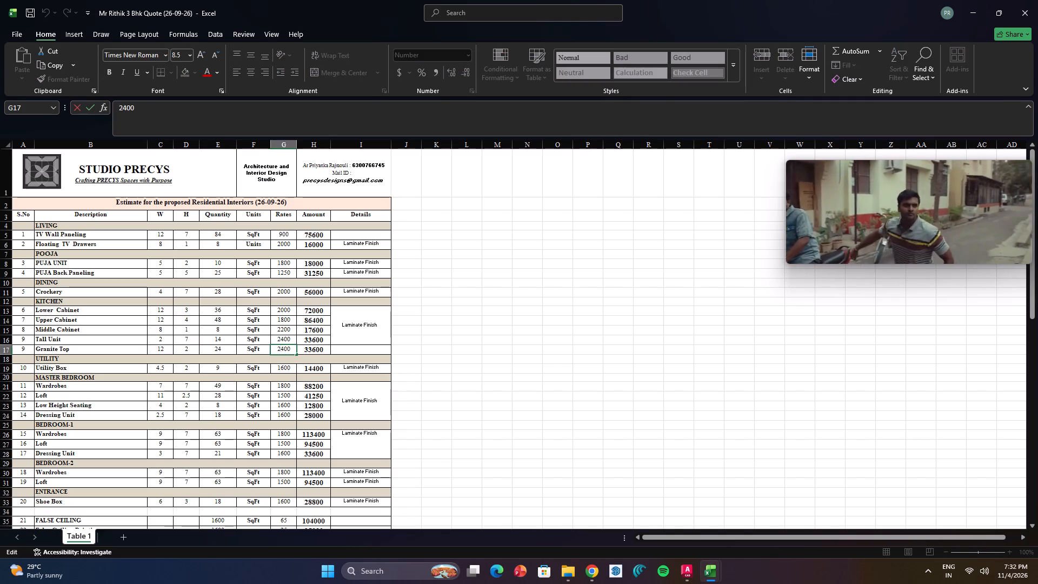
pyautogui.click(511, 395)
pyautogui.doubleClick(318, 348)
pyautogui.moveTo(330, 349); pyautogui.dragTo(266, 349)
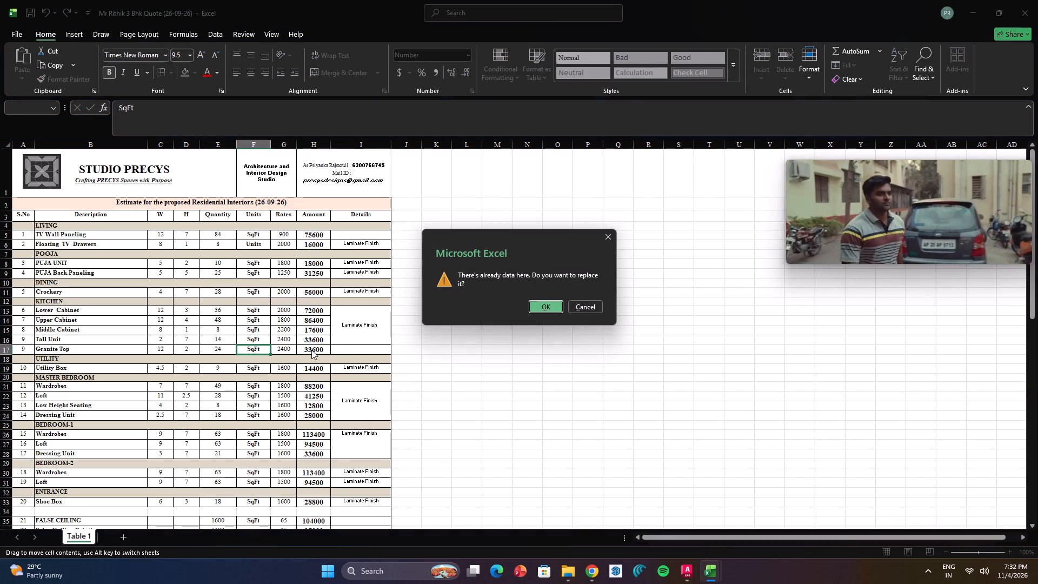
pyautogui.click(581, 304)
# Replace the Granite Top row's amount with the formula =E17*G17, multiplying its quantity by its rate.
pyautogui.doubleClick(316, 349)
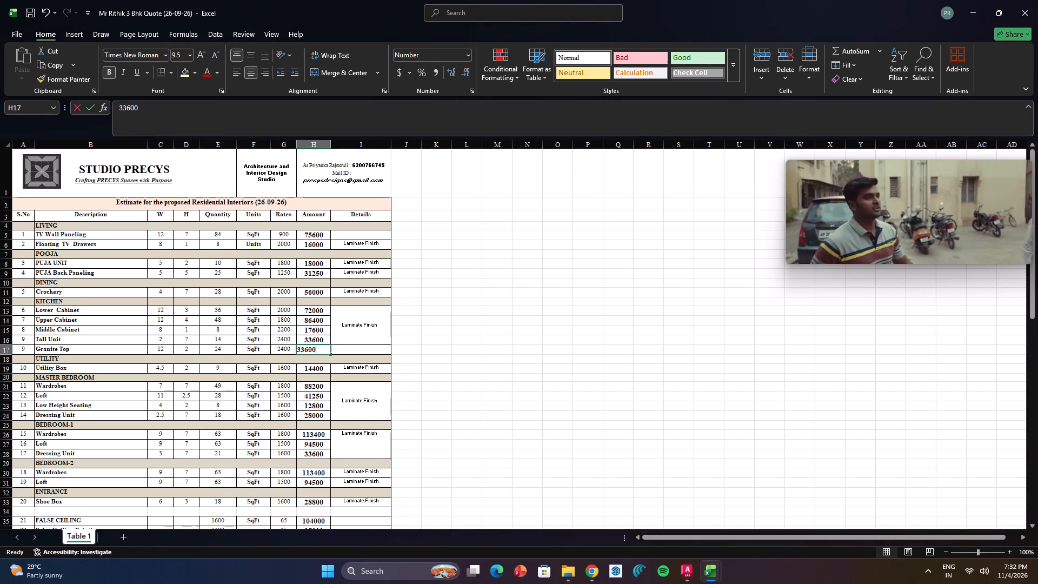
pyautogui.moveTo(322, 350); pyautogui.dragTo(296, 350)
pyautogui.press('=')
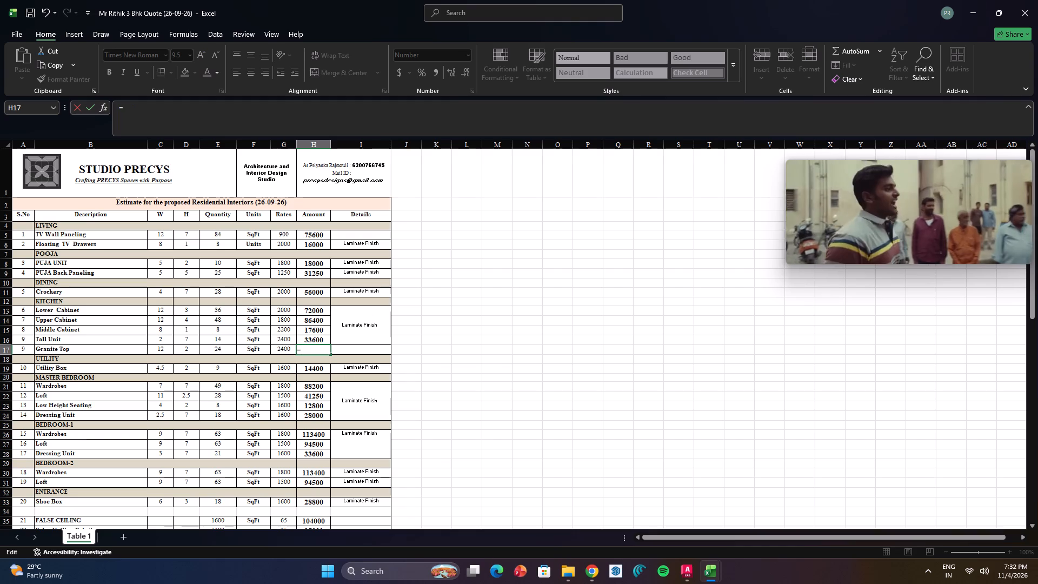
pyautogui.click(225, 348)
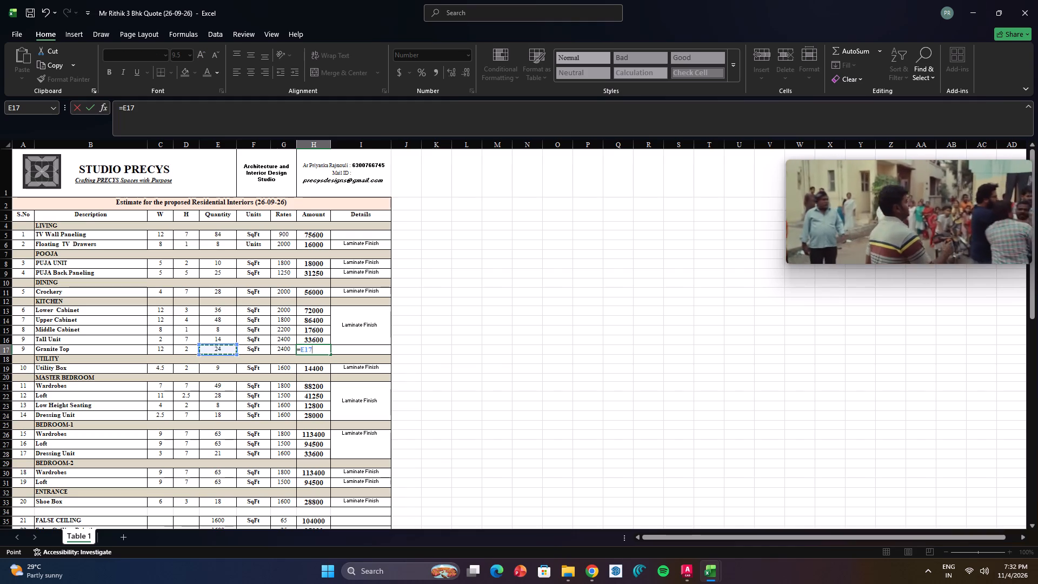
pyautogui.press('*')
pyautogui.click(276, 348)
pyautogui.press('Return')
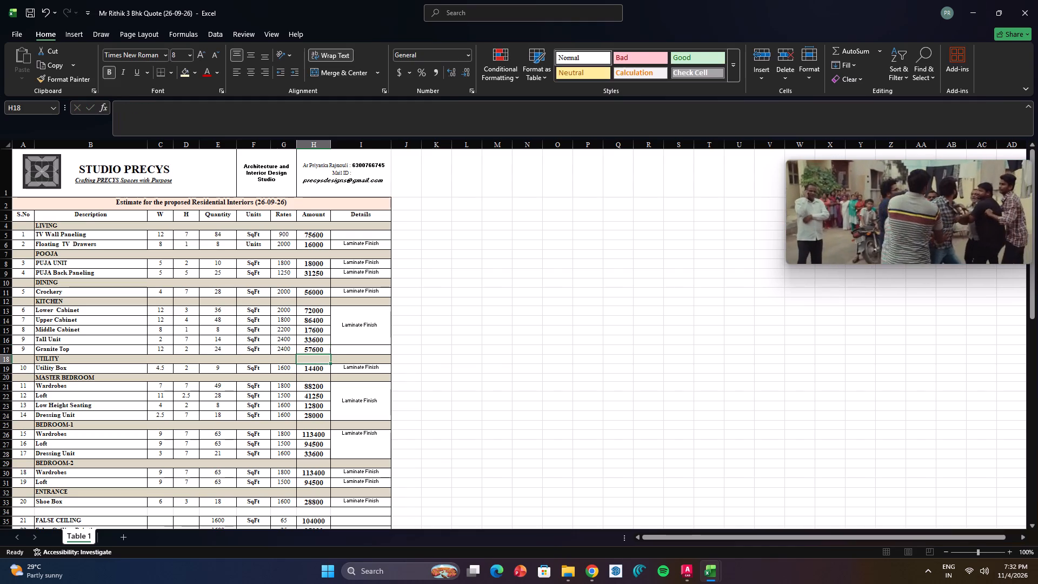
pyautogui.click(561, 403)
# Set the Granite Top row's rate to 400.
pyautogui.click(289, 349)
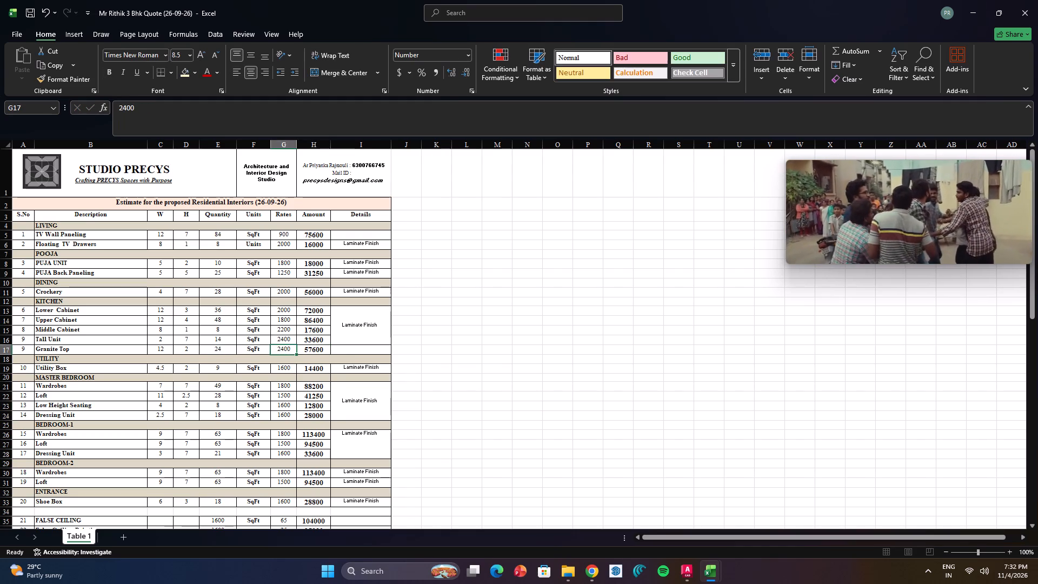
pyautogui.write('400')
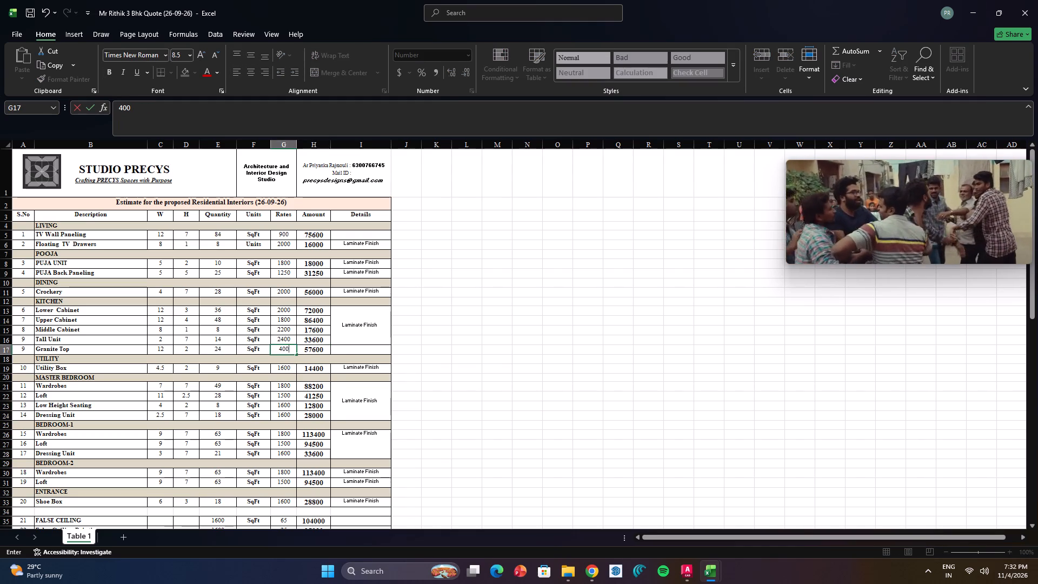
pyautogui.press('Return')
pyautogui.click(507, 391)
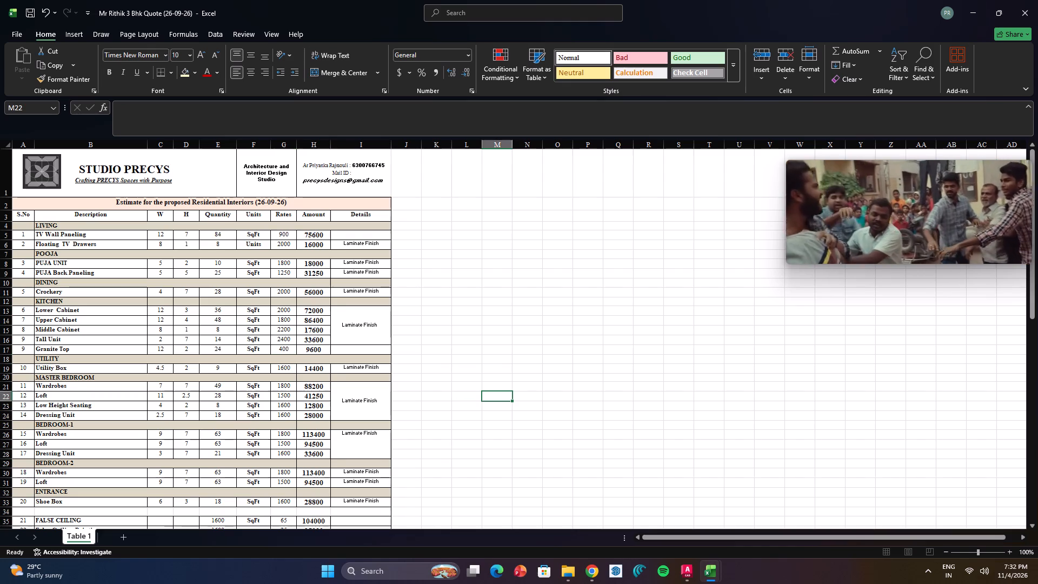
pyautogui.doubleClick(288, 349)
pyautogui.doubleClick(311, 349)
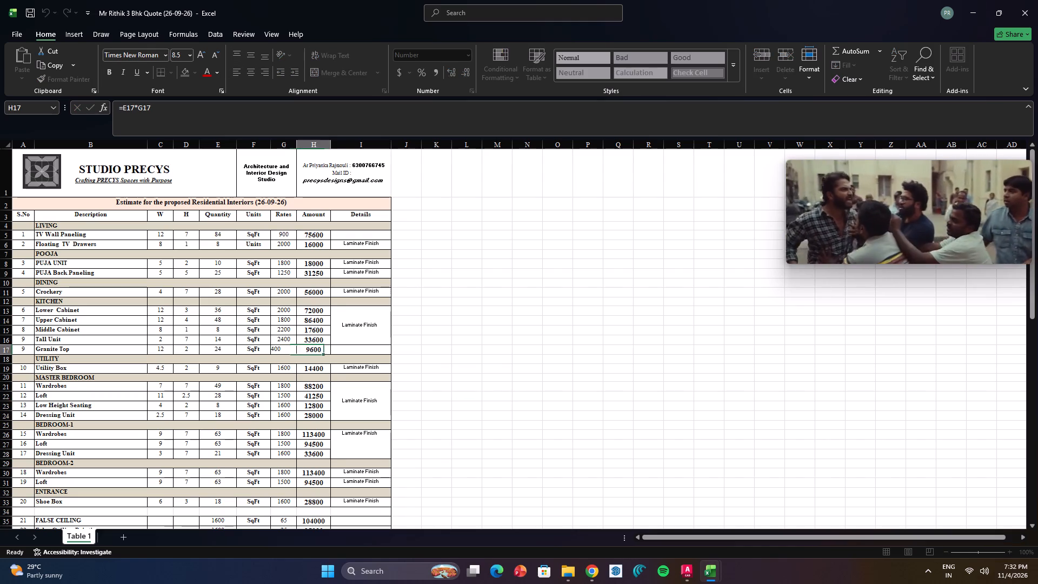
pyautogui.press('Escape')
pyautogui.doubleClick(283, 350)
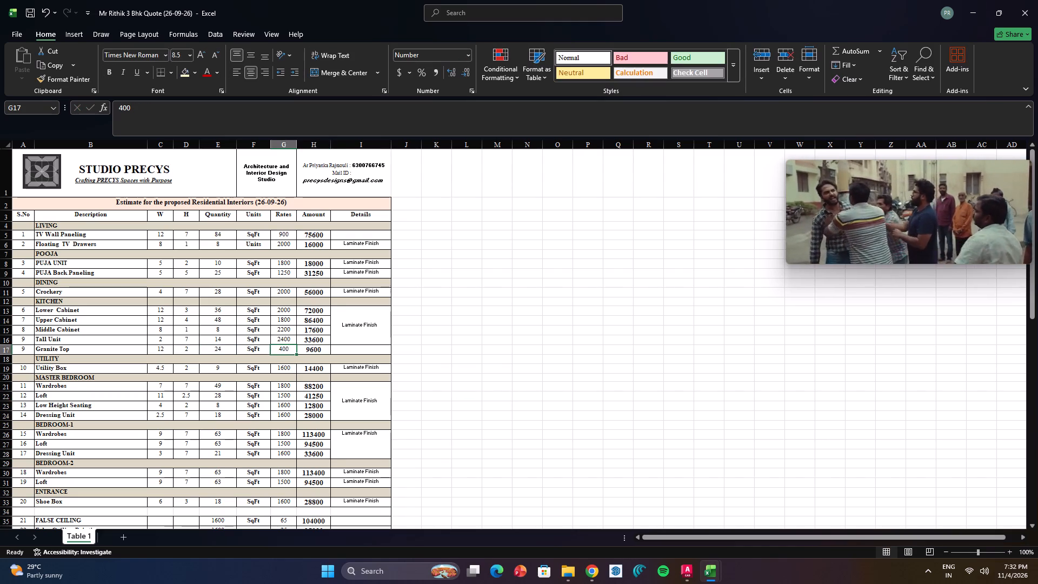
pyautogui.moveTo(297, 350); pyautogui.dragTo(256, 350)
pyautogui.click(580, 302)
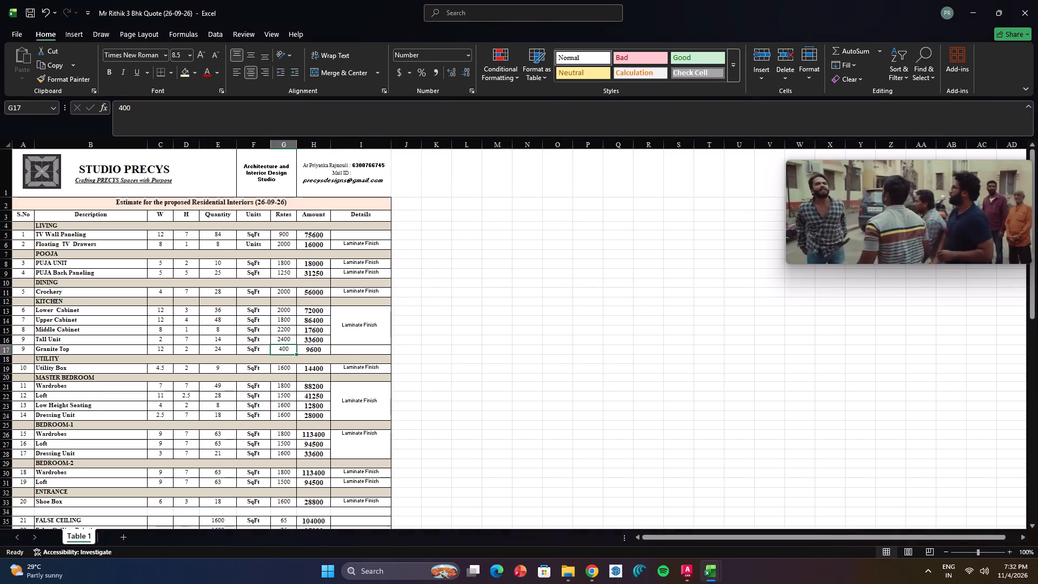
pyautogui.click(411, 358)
# Set the Granite Top row's rate to 500.
pyautogui.doubleClick(287, 351)
pyautogui.moveTo(289, 351); pyautogui.dragTo(252, 349)
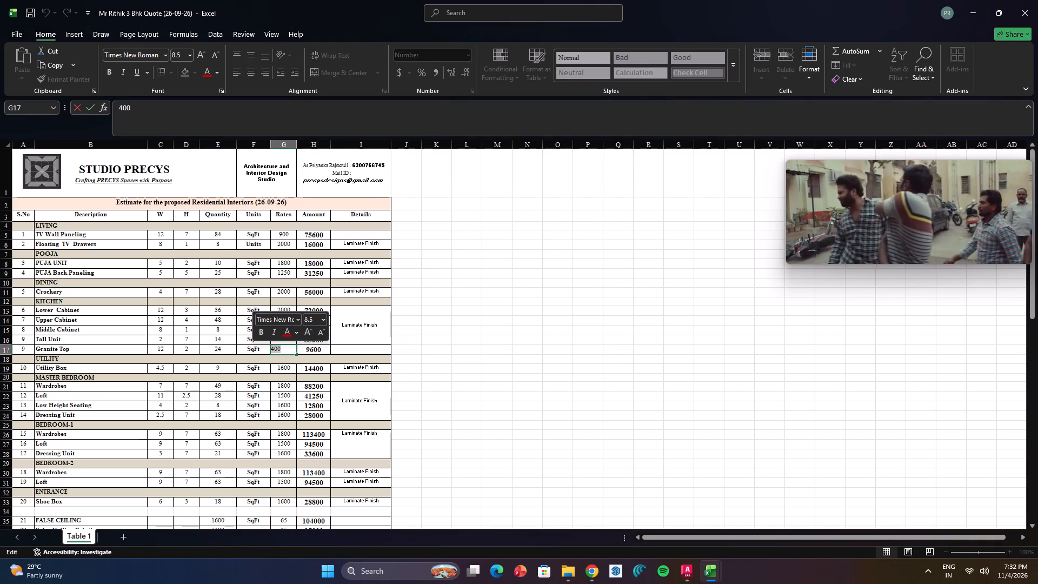
pyautogui.write('500')
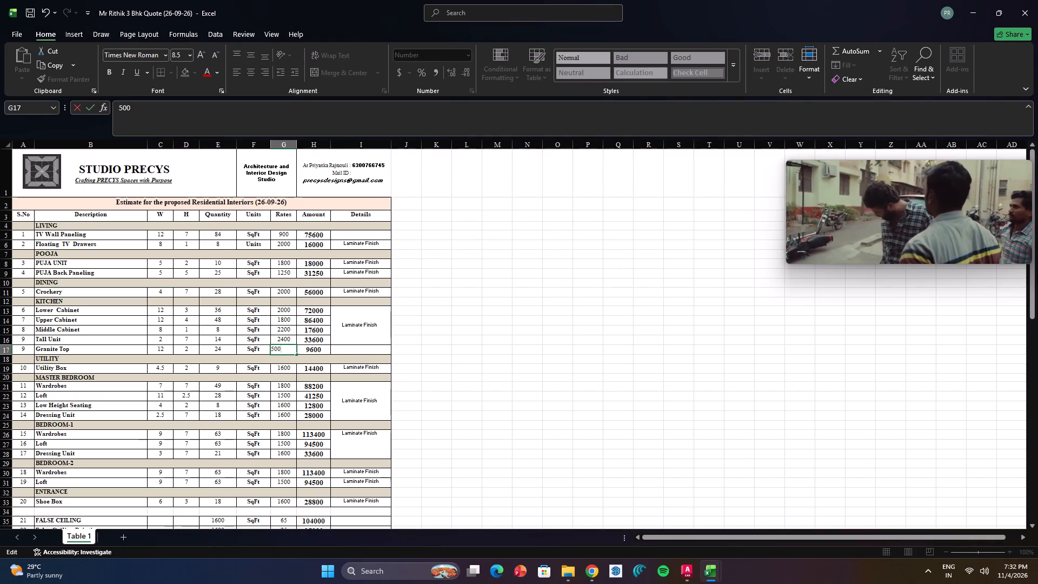
pyautogui.press('Return')
pyautogui.click(497, 387)
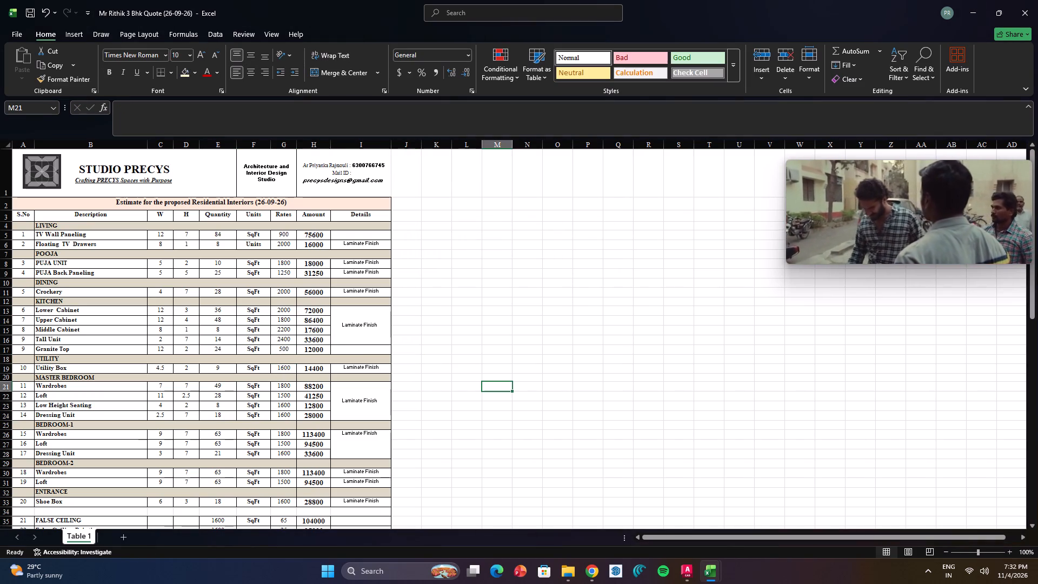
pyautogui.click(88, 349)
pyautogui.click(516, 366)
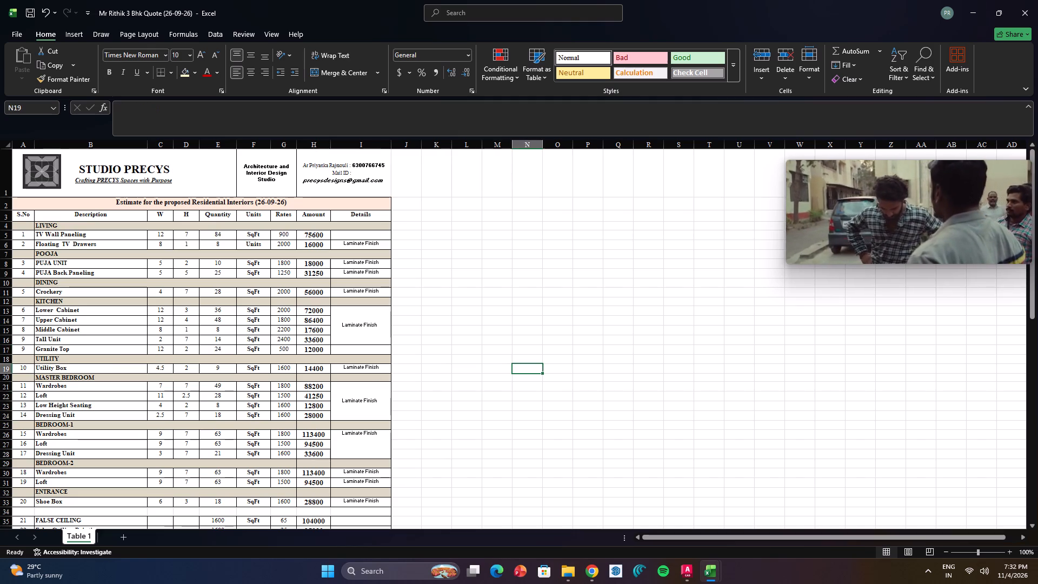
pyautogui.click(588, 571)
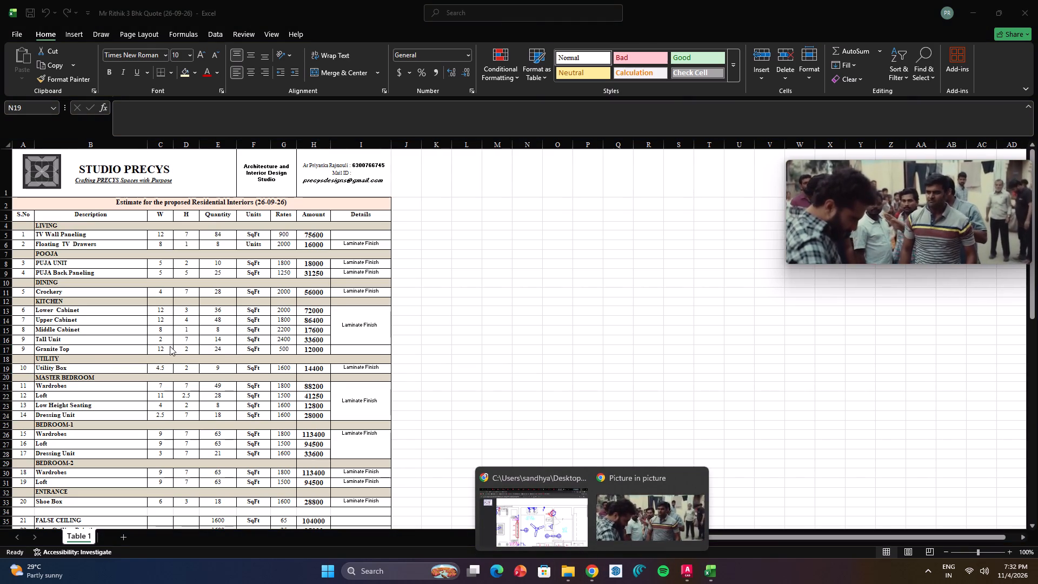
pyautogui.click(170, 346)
# Set the Granite Top row's W value to 15.
pyautogui.click(165, 351)
pyautogui.write('15')
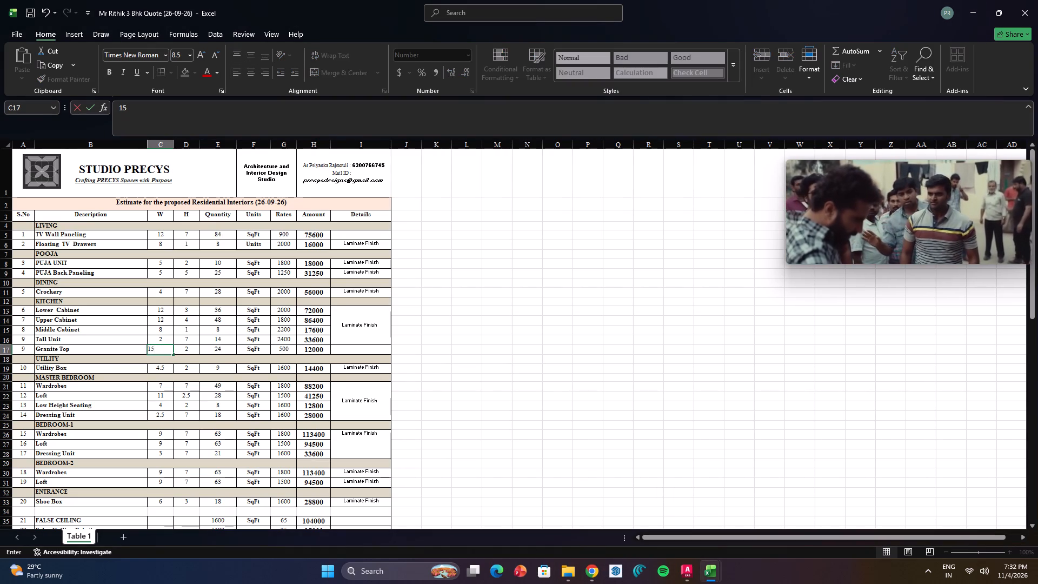
pyautogui.press('Return')
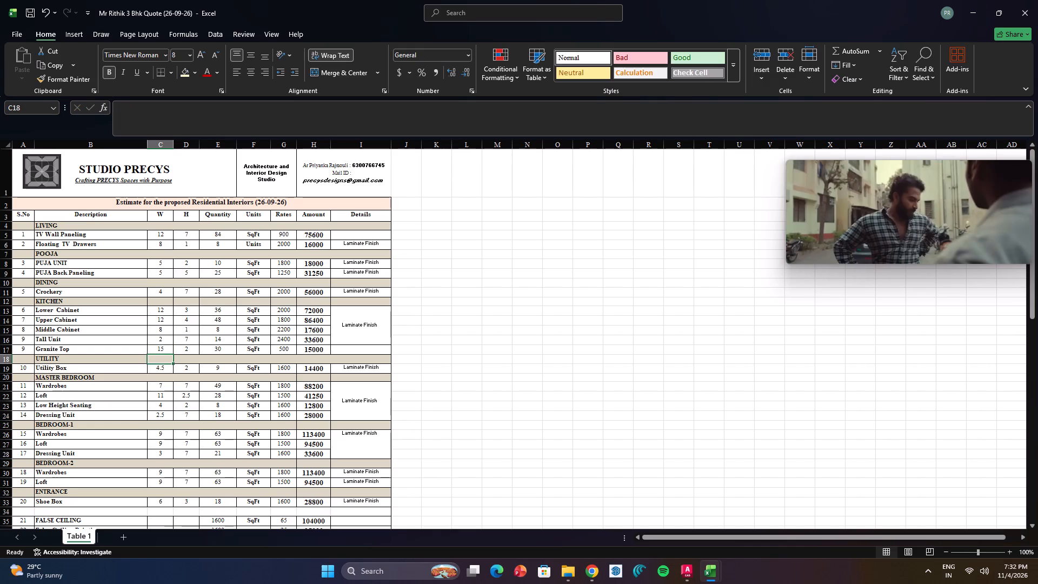
pyautogui.click(526, 383)
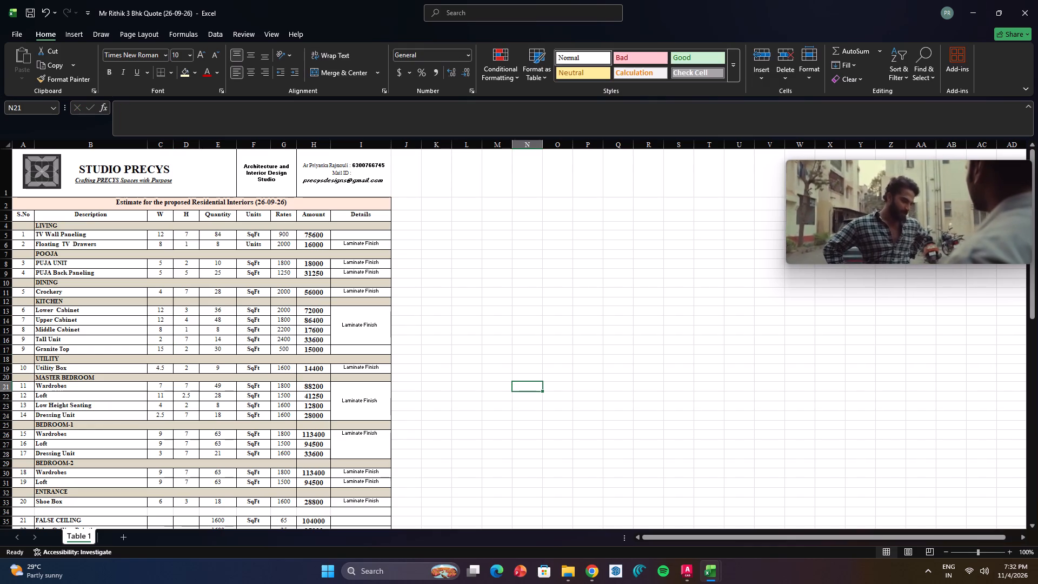
# Check the Granite Top row's rate and the formula behind its amount without changing them.
pyautogui.click(290, 349)
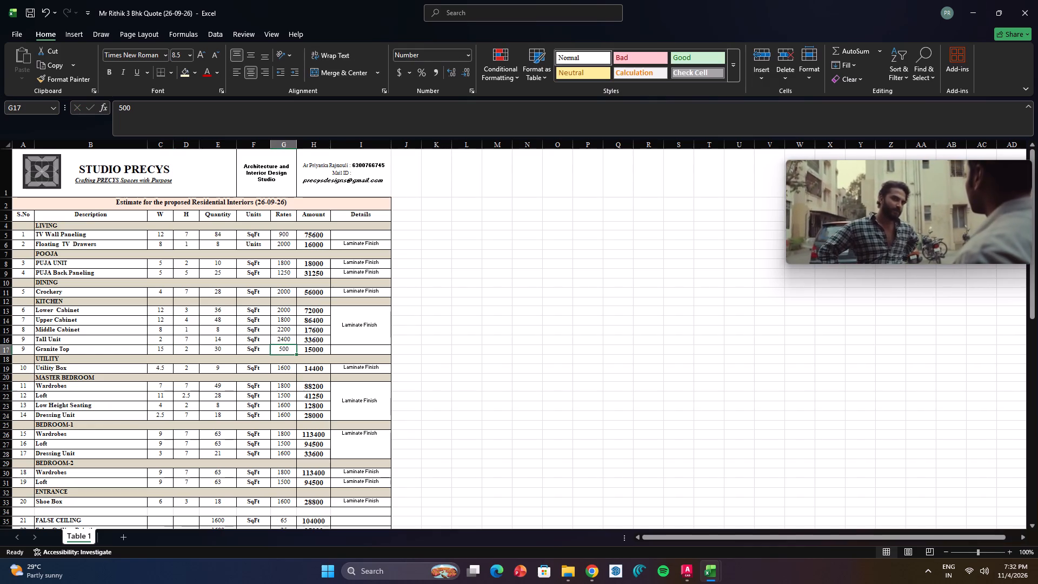
pyautogui.click(278, 348)
pyautogui.click(278, 348)
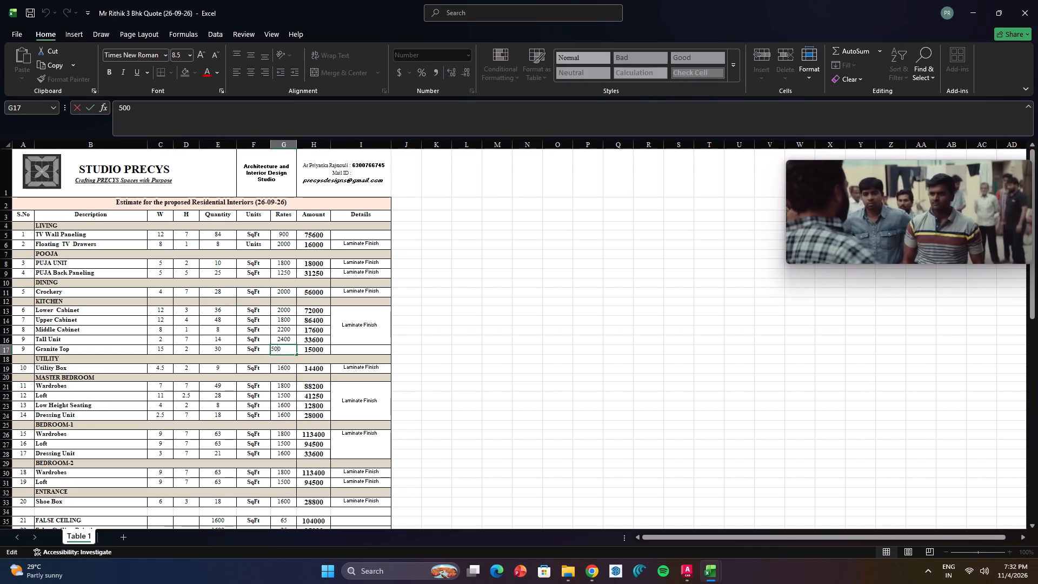
pyautogui.doubleClick(308, 350)
pyautogui.press('Escape')
pyautogui.doubleClick(283, 350)
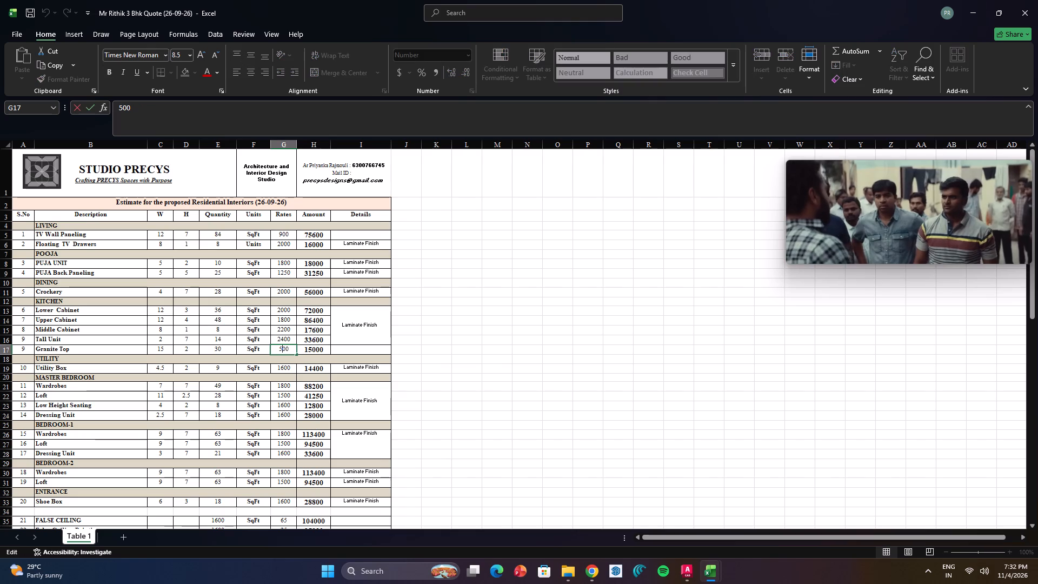
pyautogui.press('Escape')
pyautogui.doubleClick(312, 350)
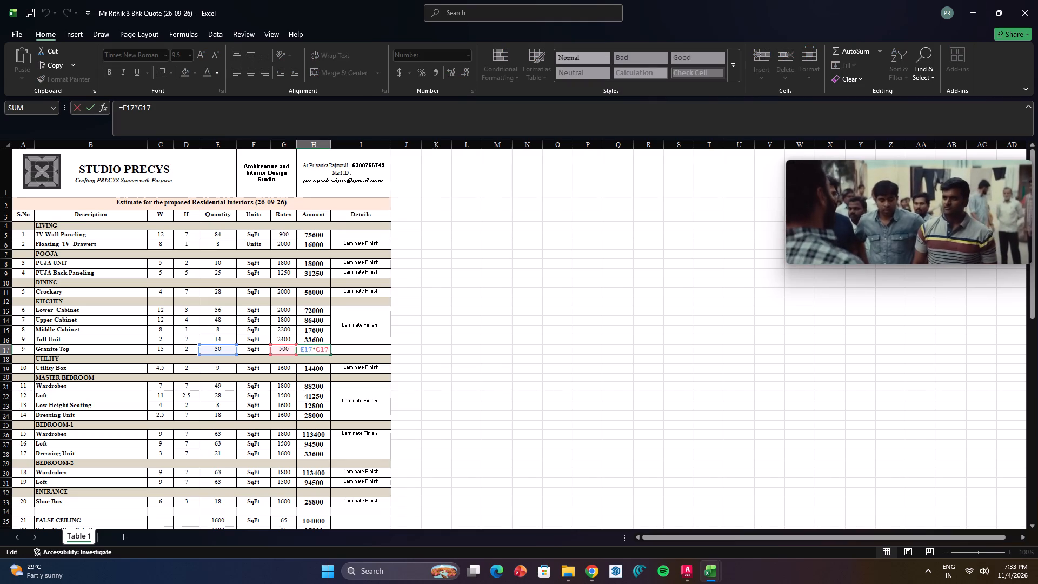
pyautogui.click(501, 429)
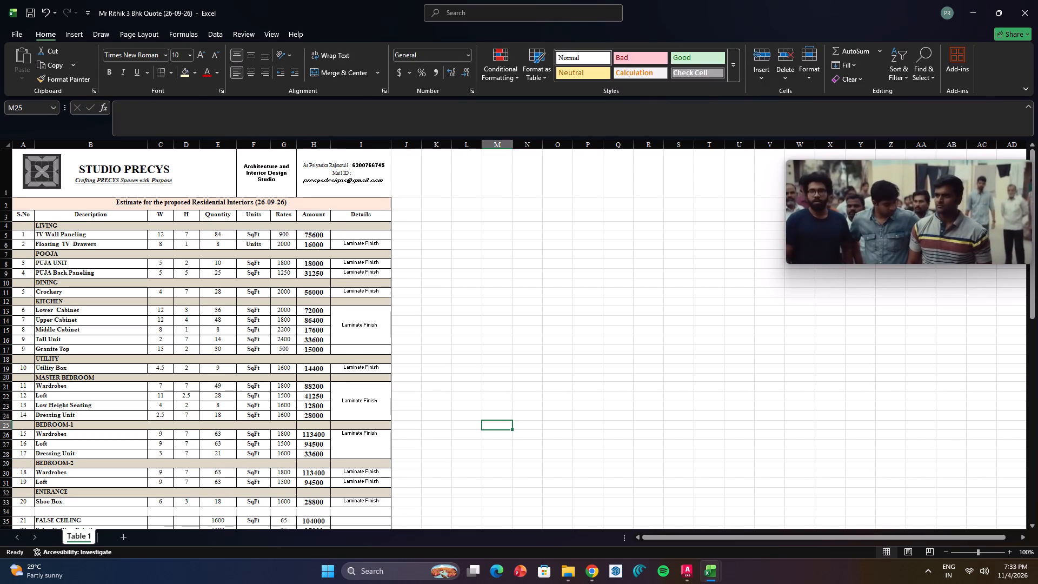
# Copy the whole Granite Top row and insert the copy directly below it, above the UTILITY heading.
pyautogui.click(8, 348)
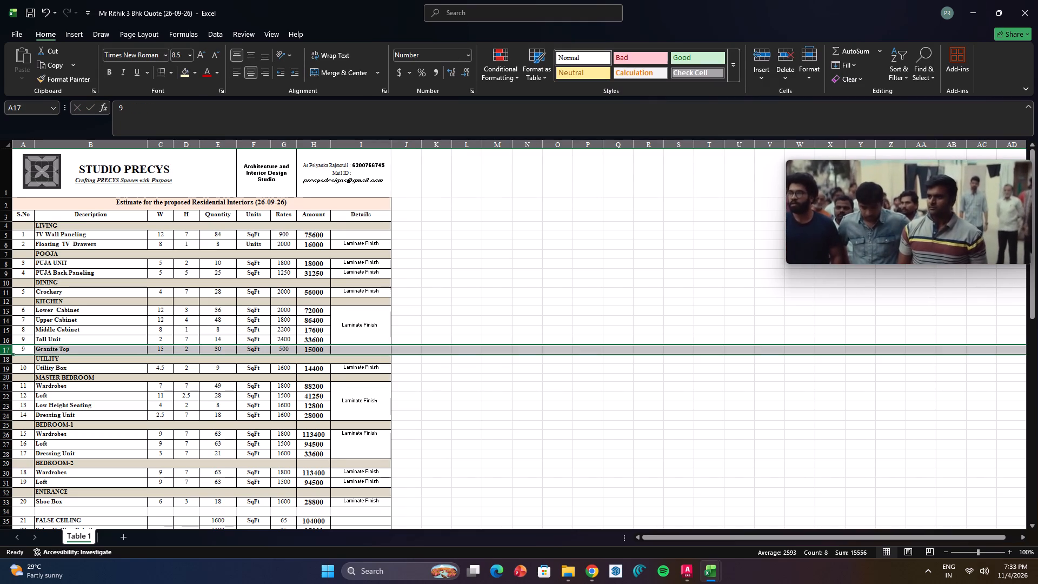
pyautogui.hotkey('ctrl', 'c')
pyautogui.click(8, 360)
pyautogui.rightClick(8, 360)
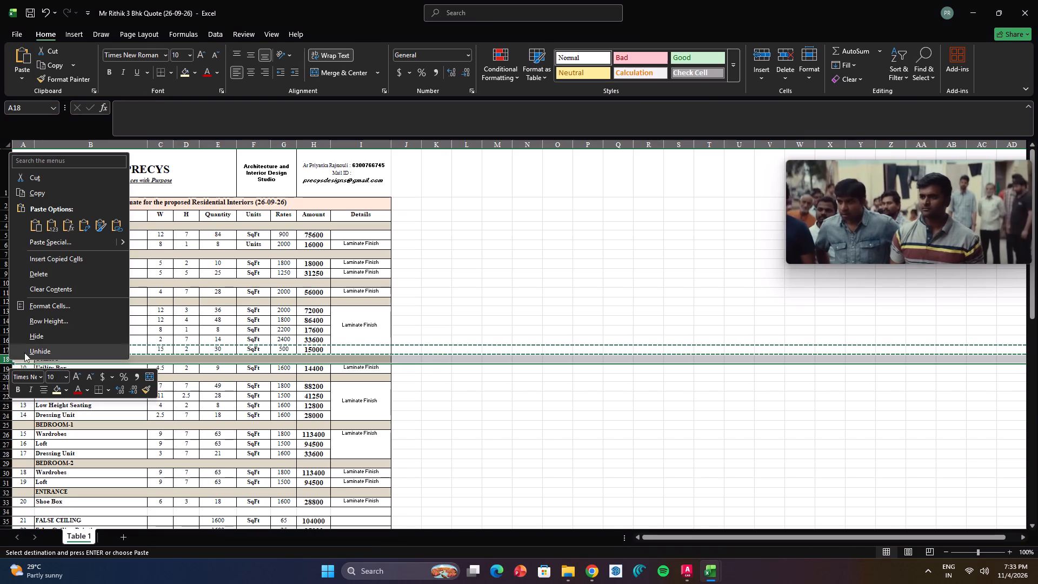
pyautogui.click(86, 255)
pyautogui.click(473, 405)
# Change the description of the copied Granite Top row above the UTILITY heading to Tile Dado.
pyautogui.doubleClick(93, 356)
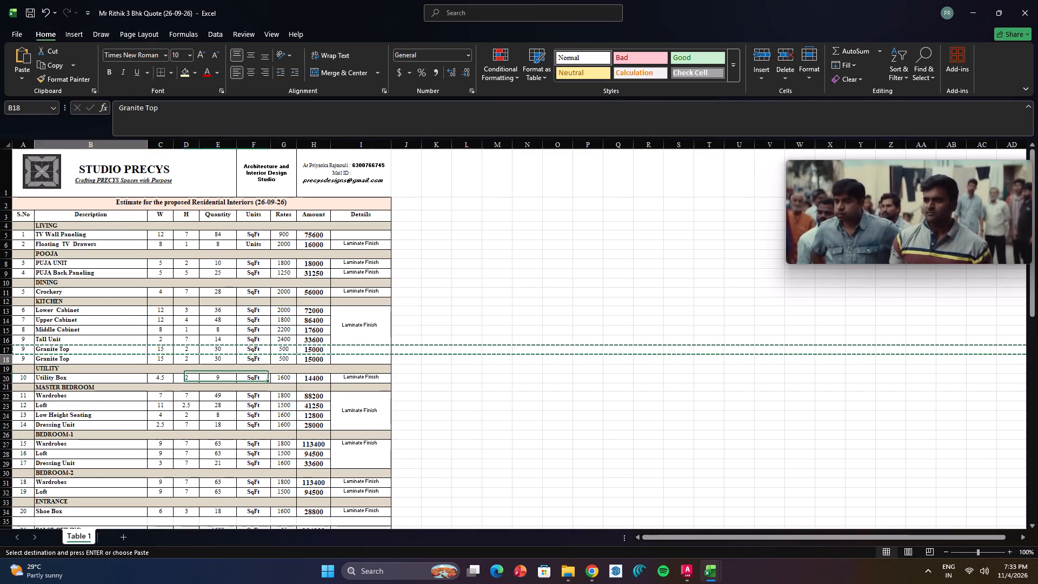
pyautogui.moveTo(55, 359); pyautogui.dragTo(7, 360)
pyautogui.click(74, 361)
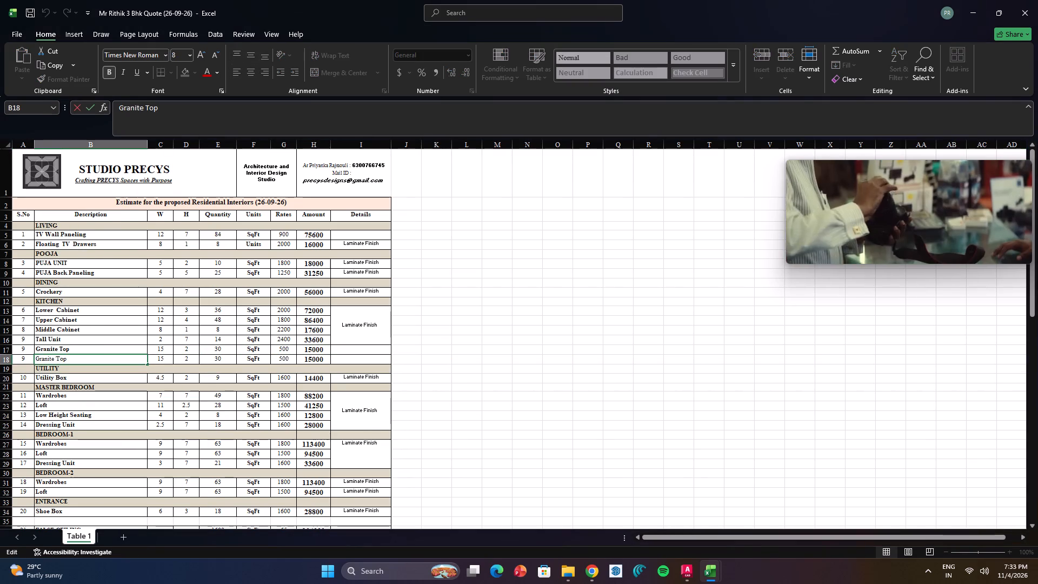
pyautogui.moveTo(76, 361); pyautogui.dragTo(13, 364)
pyautogui.hotkey('shift', 't')
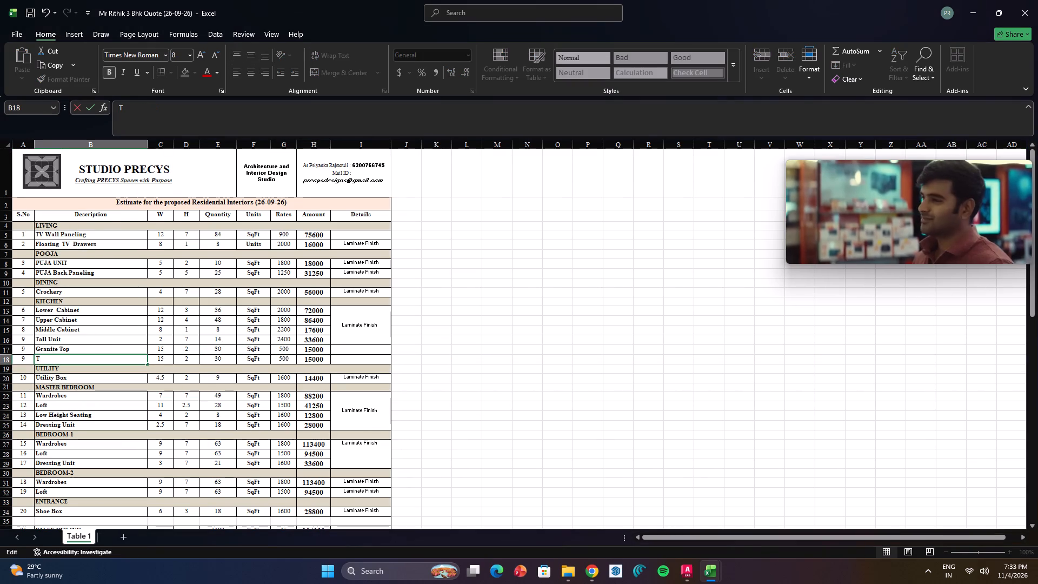
pyautogui.write('ile')
pyautogui.press('space')
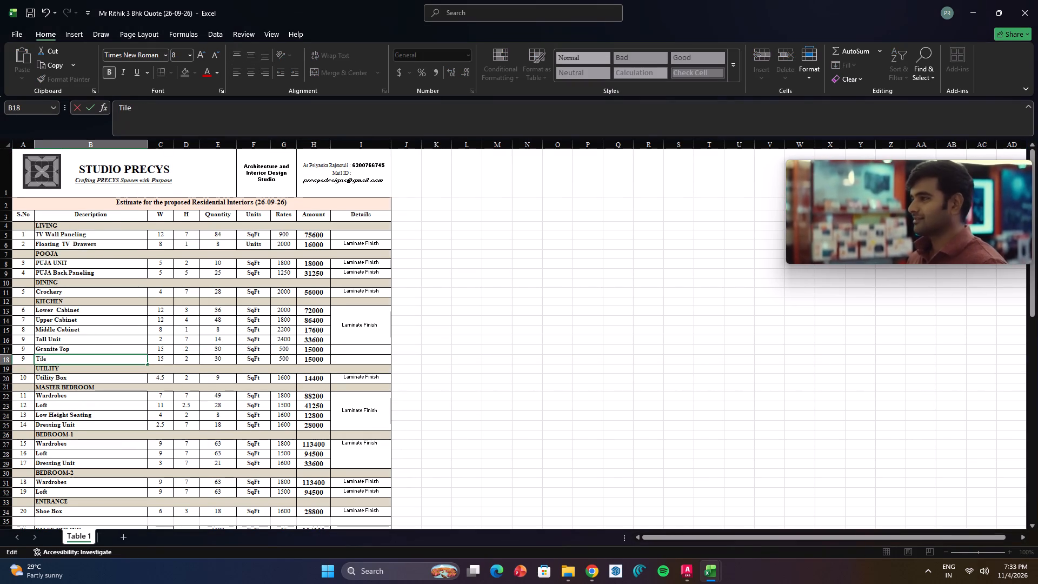
pyautogui.write('Dad')
pyautogui.write('oi')
pyautogui.press('BackSpace')
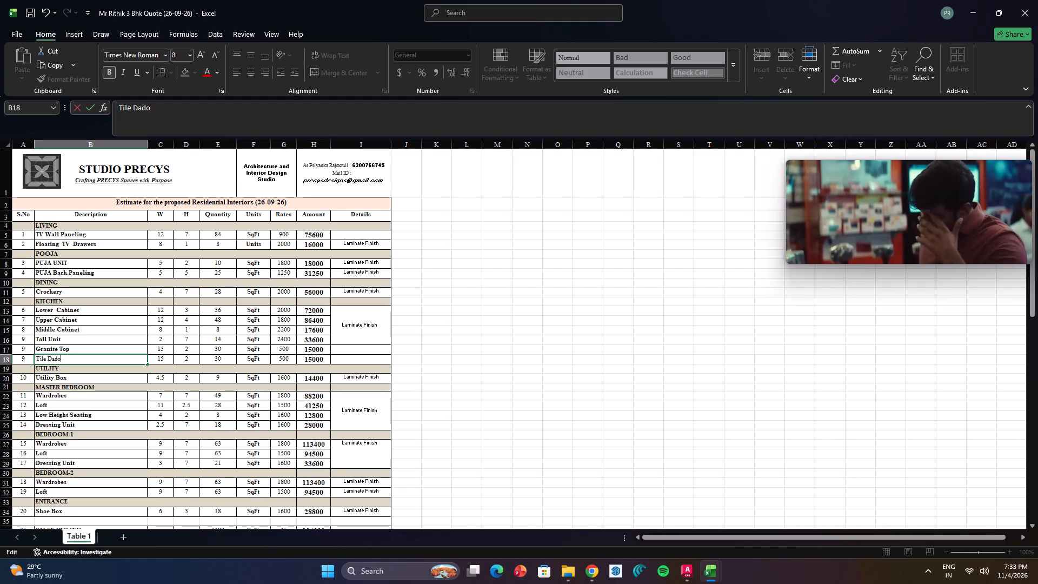
pyautogui.click(474, 370)
# Set the rate of the kitchen's Tile Dado row to 200.
pyautogui.click(161, 357)
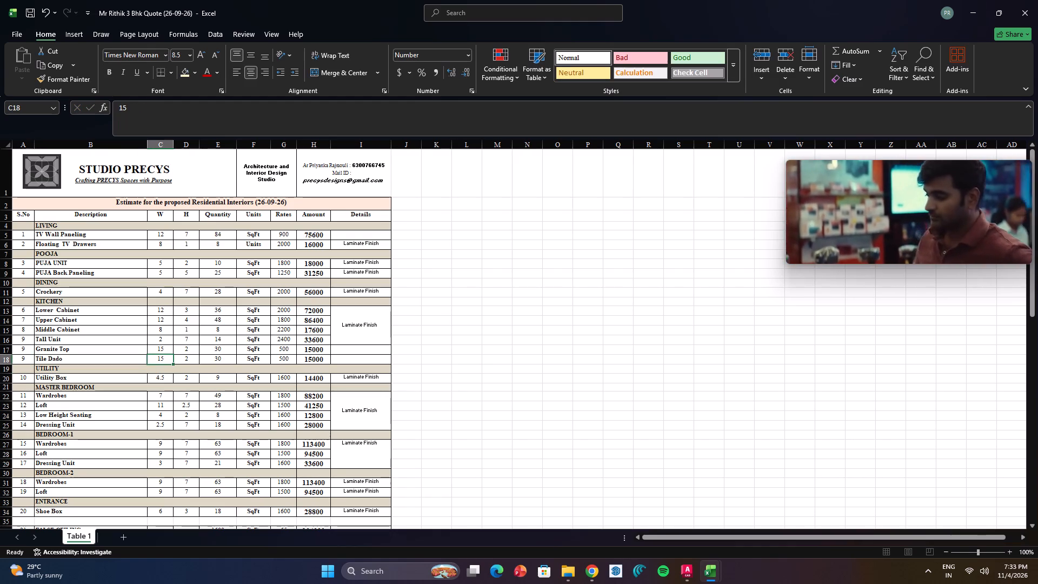
pyautogui.click(191, 357)
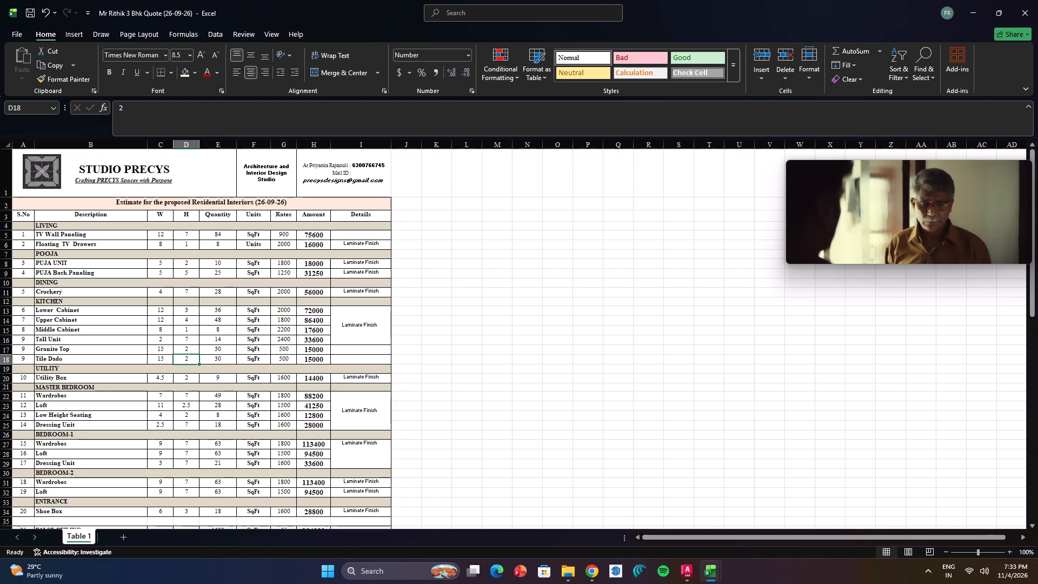
pyautogui.click(228, 360)
pyautogui.click(281, 360)
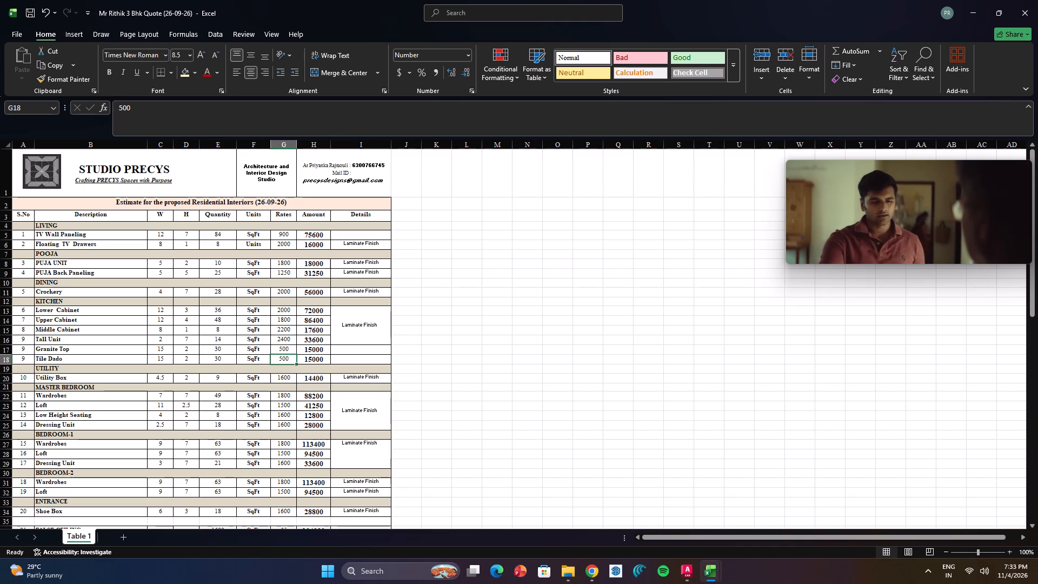
pyautogui.write('2200')
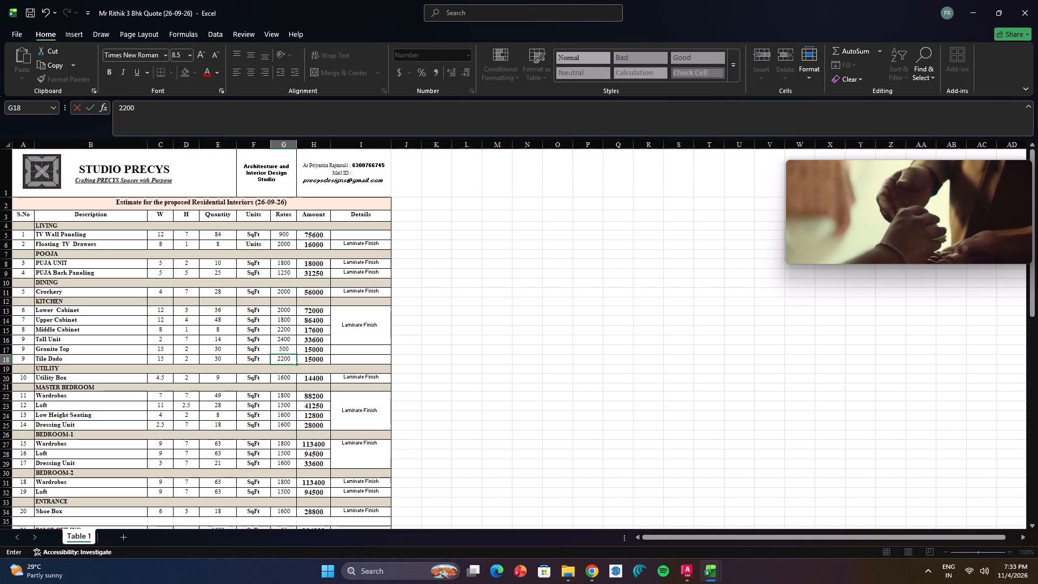
pyautogui.press('BackSpace')
pyautogui.press('BackSpace')
pyautogui.press('BackSpace')
pyautogui.write('00')
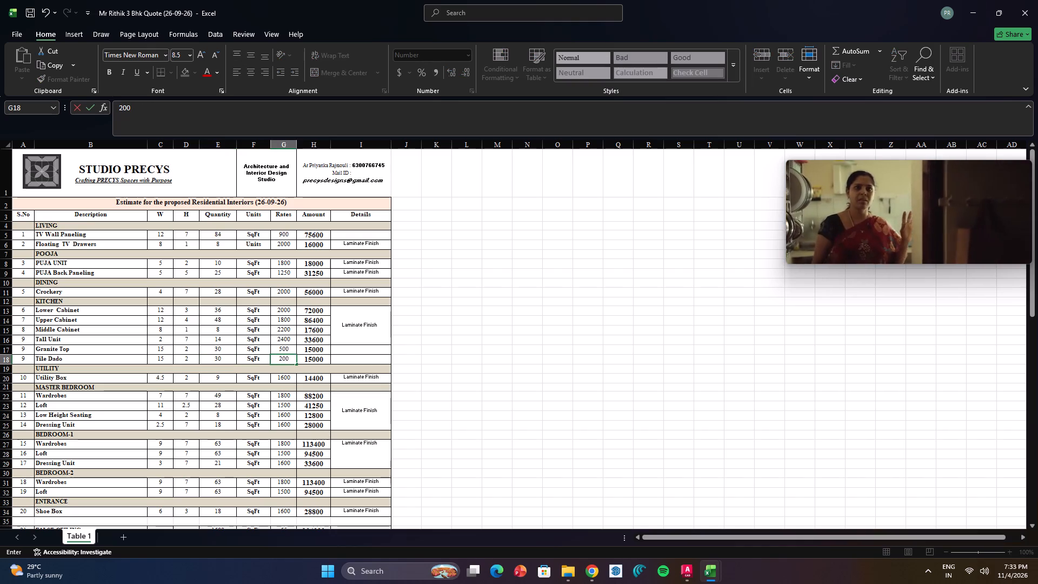
pyautogui.press('Return')
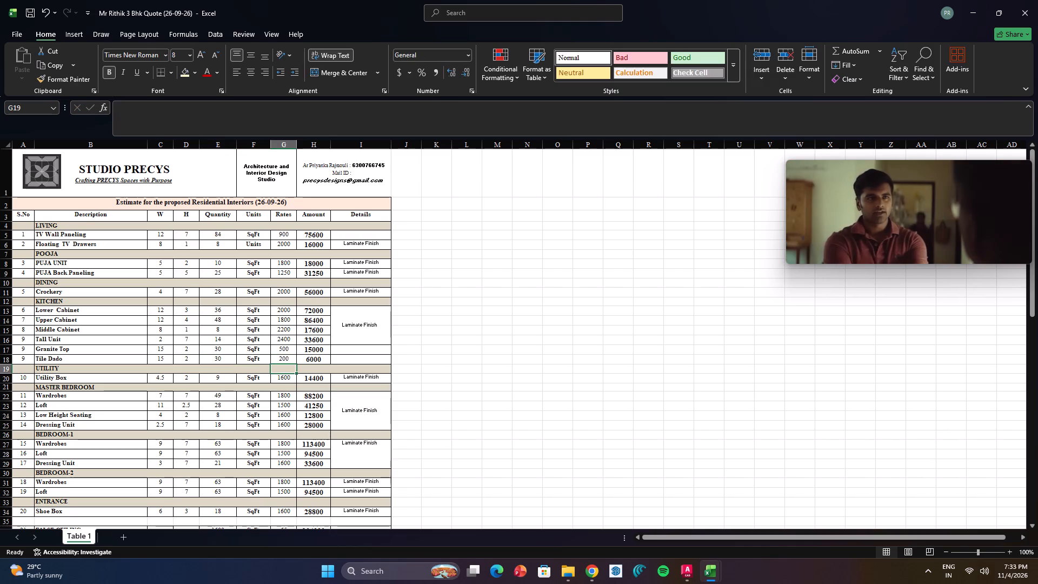
pyautogui.click(527, 383)
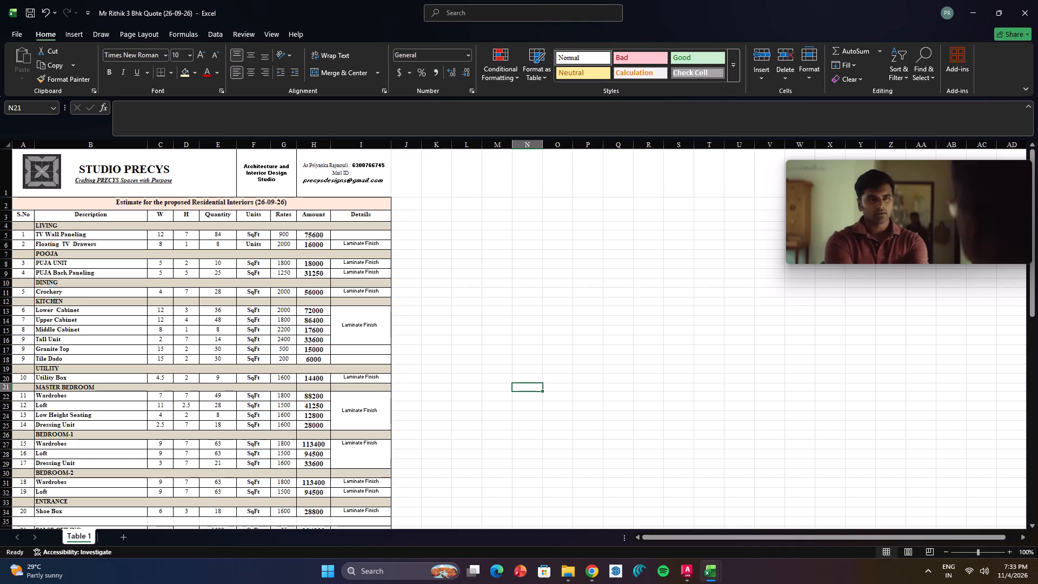
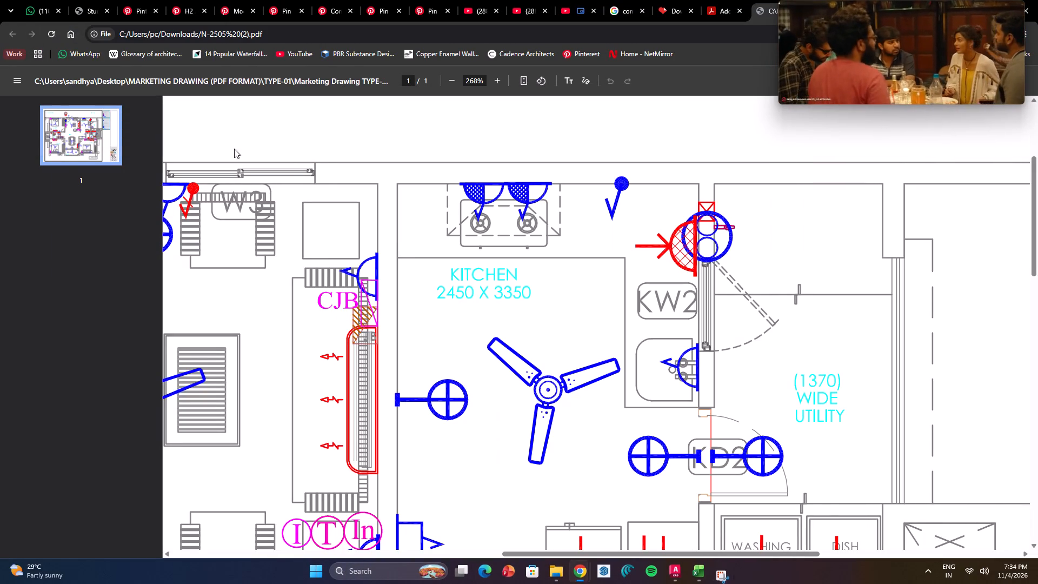
# Capture a rectangular screenshot of the kitchen and the adjoining utility area on the floor plan.
pyautogui.moveTo(363, 152); pyautogui.dragTo(910, 512)
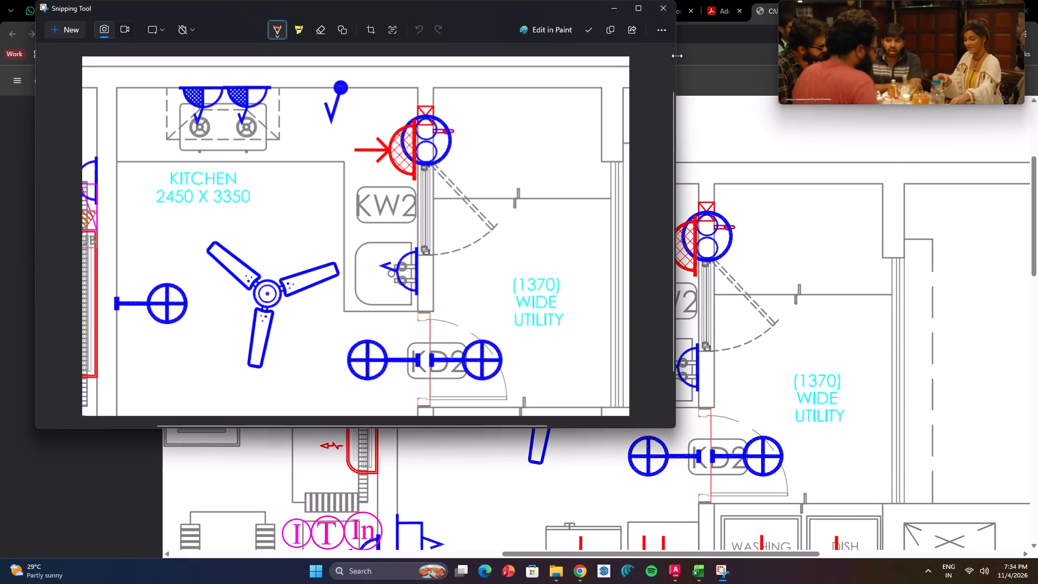
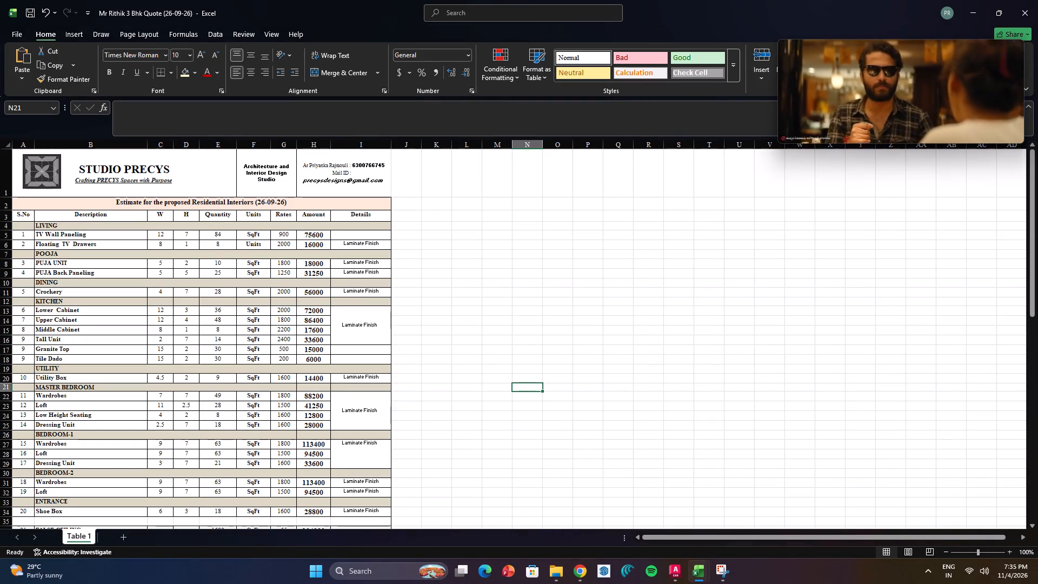
# Enter a note starting with Granite in the Details cell of the kitchen's Granite Top row.
pyautogui.click(456, 373)
pyautogui.click(279, 349)
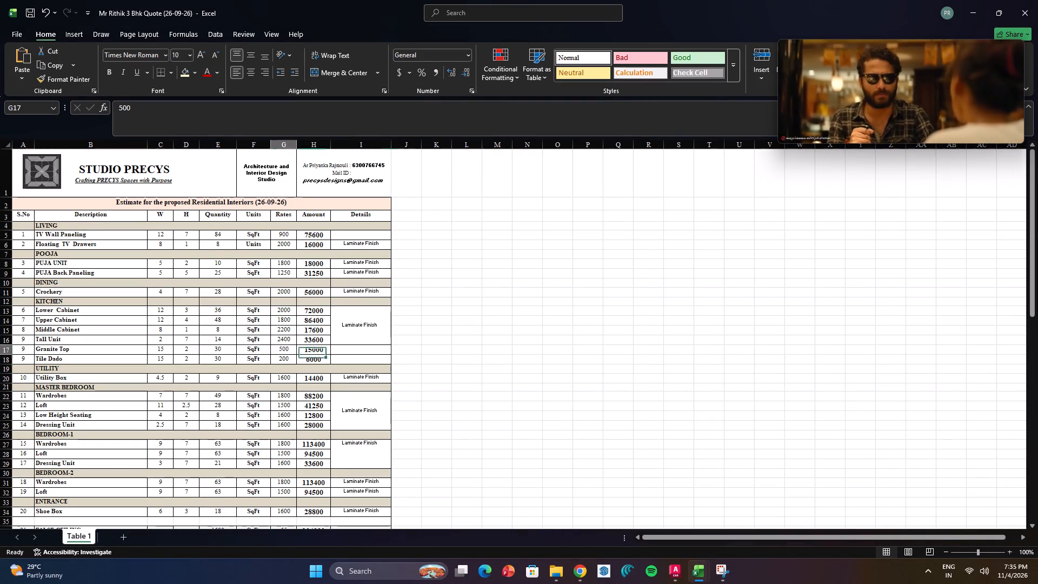
pyautogui.click(343, 347)
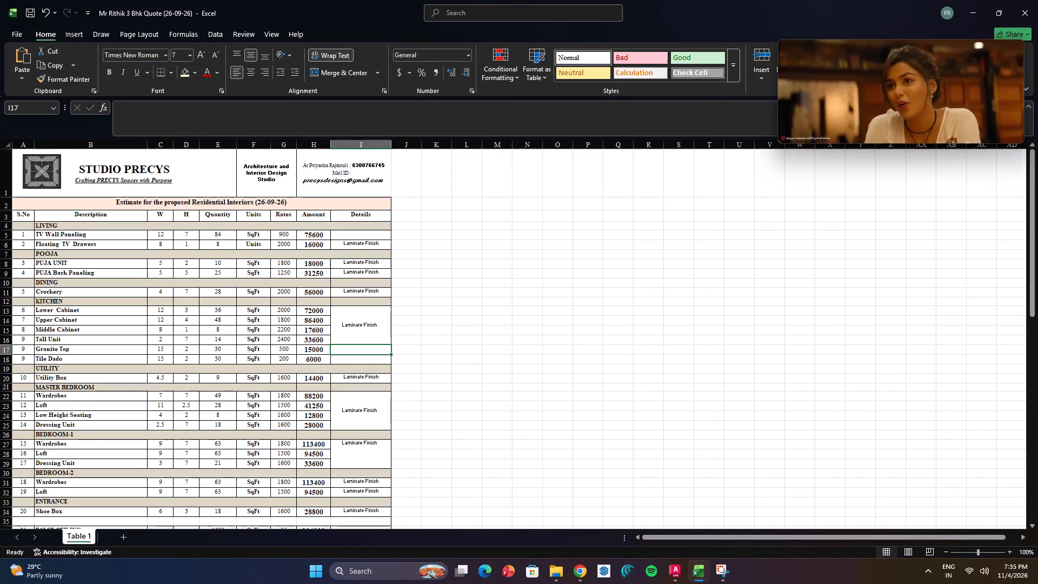
pyautogui.doubleClick(343, 347)
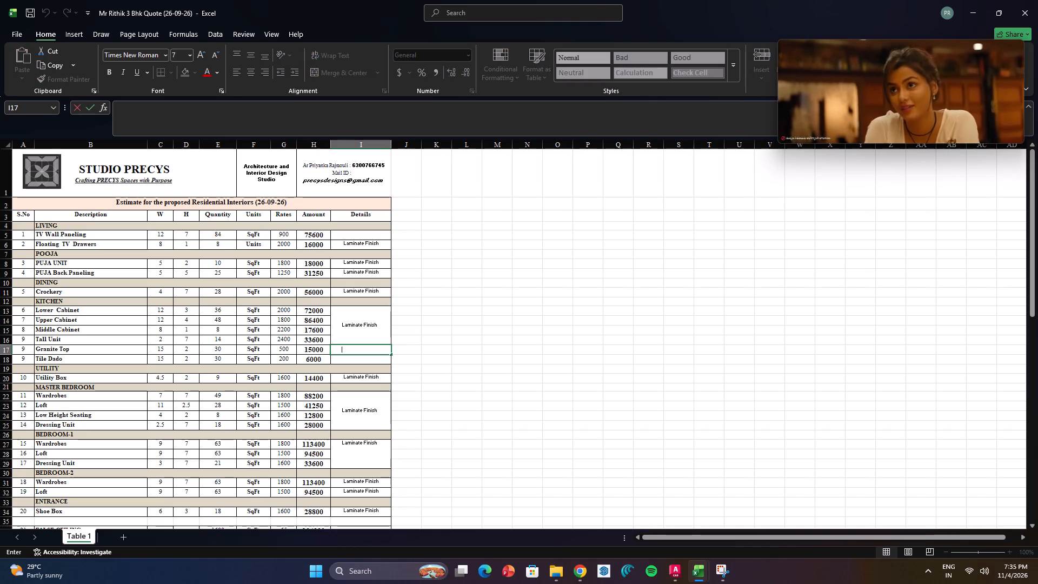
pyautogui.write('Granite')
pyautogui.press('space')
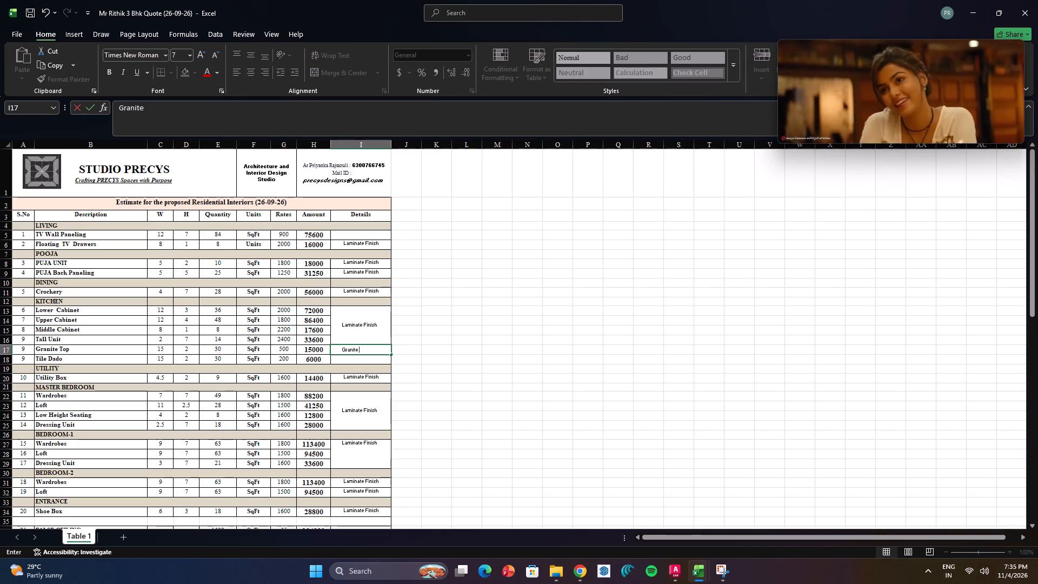
# Complete the Details entry of the kitchen's Granite Top row as Granite + Fixing.
pyautogui.write('+')
pyautogui.press('space')
pyautogui.write('Fixing')
pyautogui.click(497, 352)
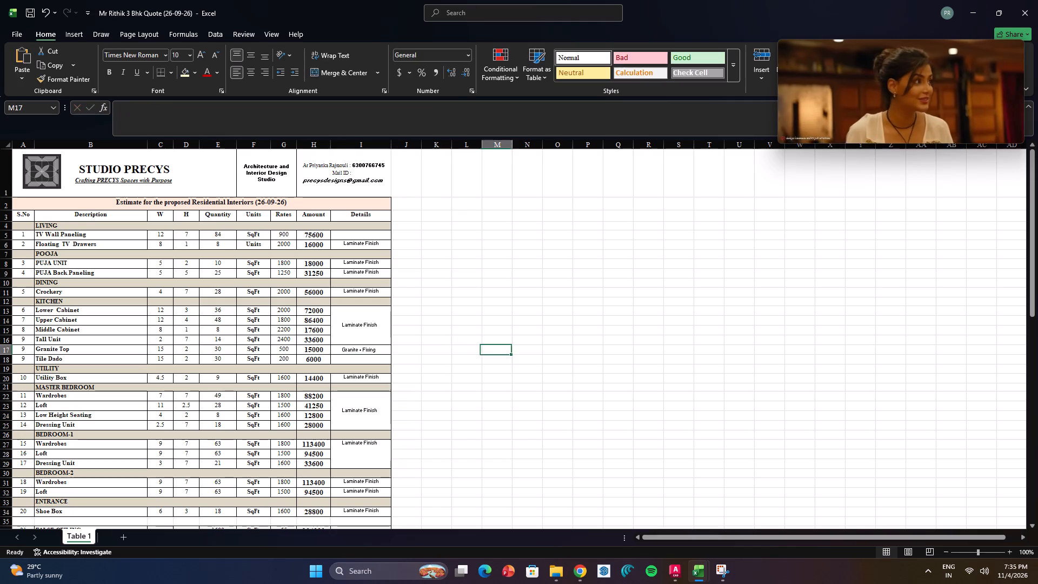
# Append (may vary as per selection) to the Granite + Fixing details of the Granite Top row.
pyautogui.doubleClick(387, 349)
pyautogui.press('space')
pyautogui.write('()')
pyautogui.press('Left')
pyautogui.write('mat')
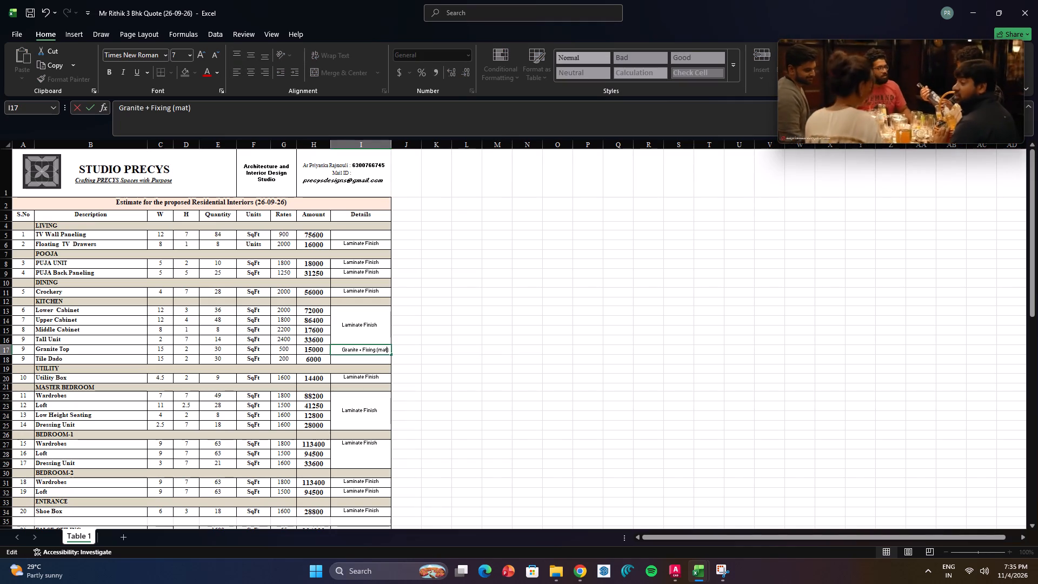
pyautogui.press('BackSpace')
pyautogui.write('y vary')
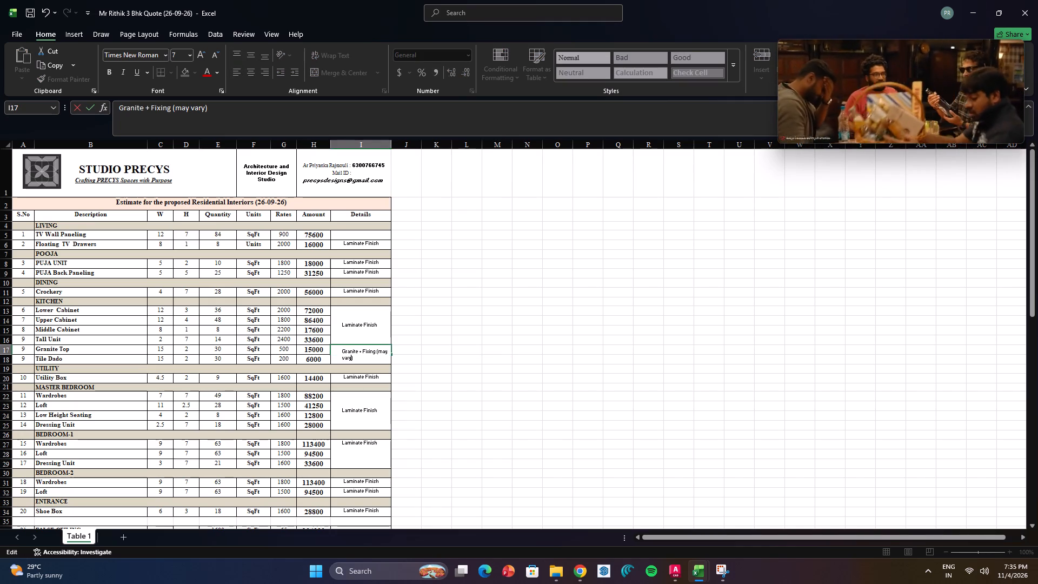
pyautogui.press('space')
pyautogui.write('as per s')
pyautogui.write('elec')
pyautogui.write('tion')
pyautogui.click(500, 367)
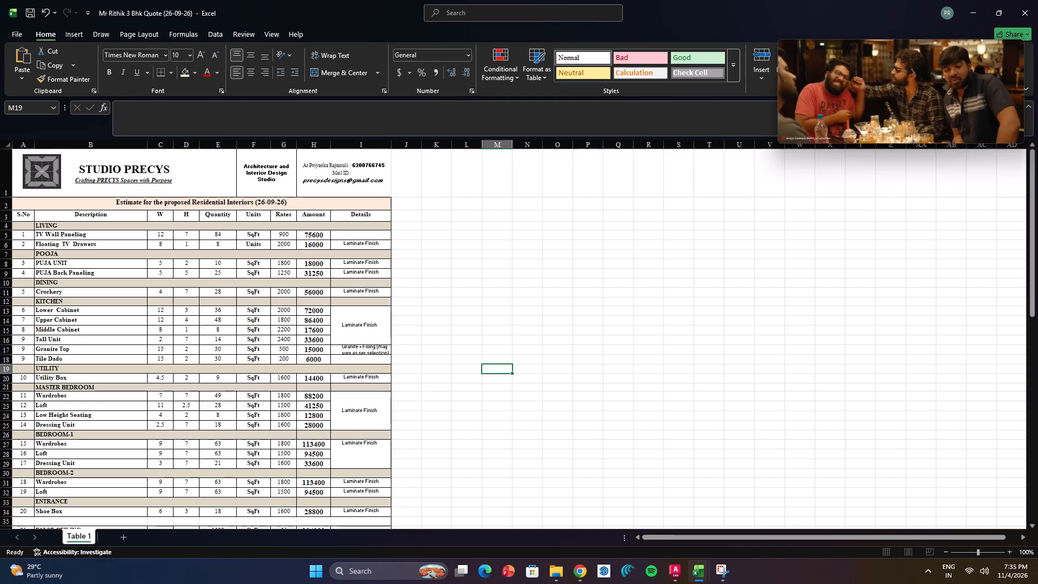
# Increase the height of the Granite Top row so both lines of its details text fit.
pyautogui.click(387, 350)
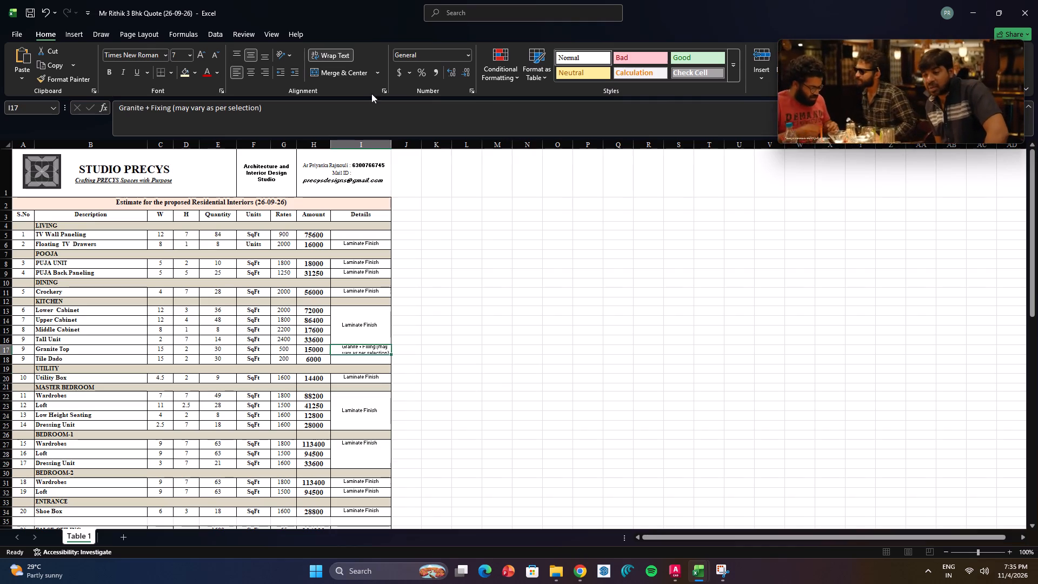
pyautogui.click(4, 348)
pyautogui.moveTo(5, 355); pyautogui.dragTo(2, 364)
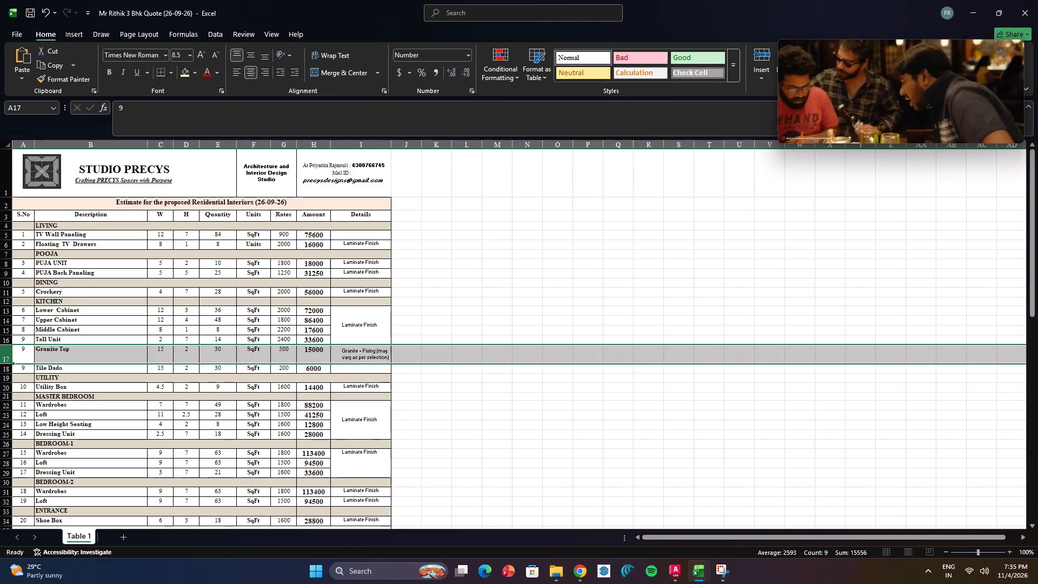
pyautogui.click(471, 443)
# Vertically center the contents of the whole Granite Top row.
pyautogui.click(9, 355)
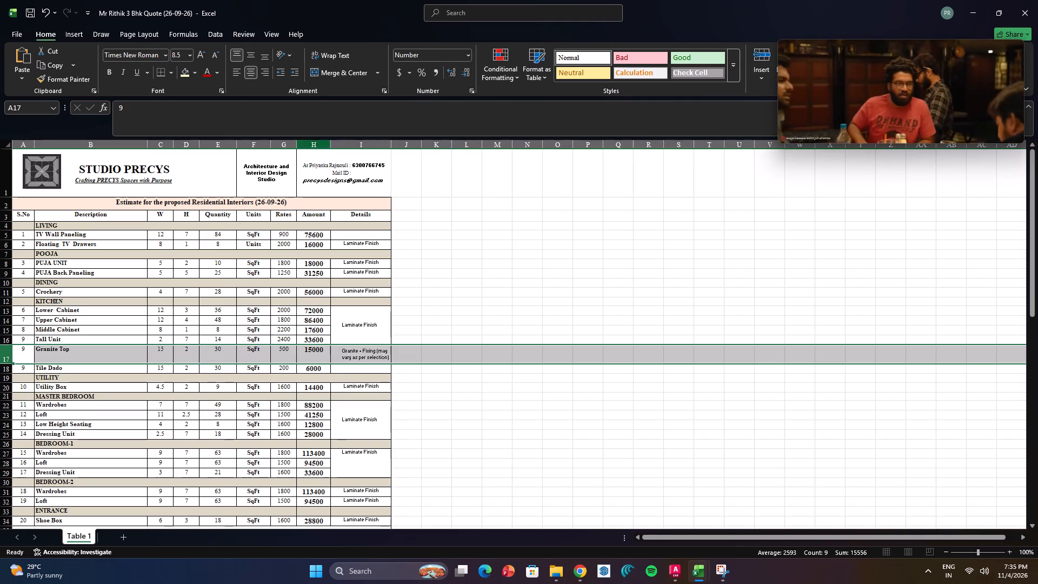
pyautogui.click(252, 58)
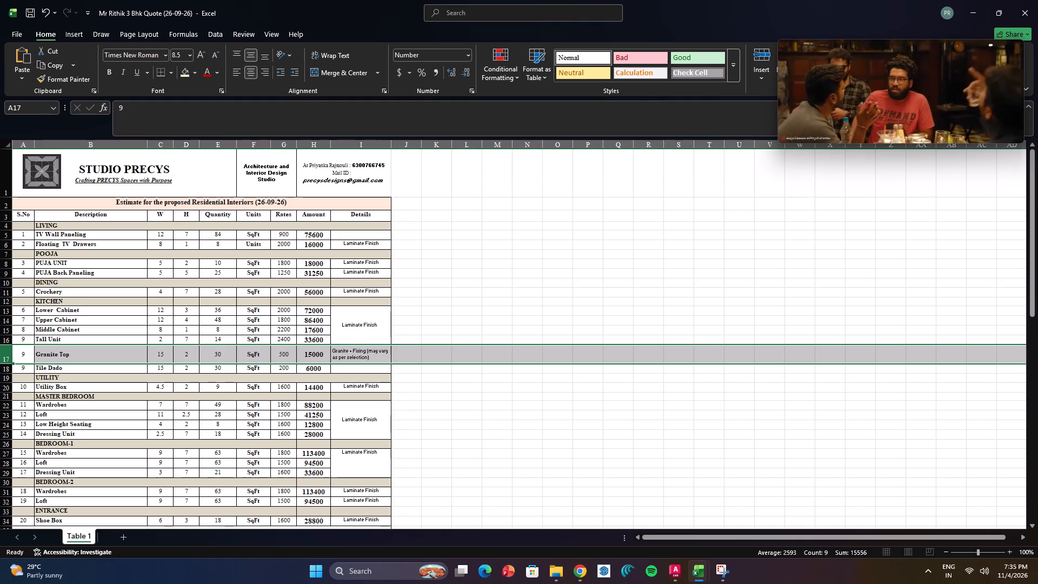
pyautogui.click(538, 296)
# Fill the Granite Top row's details text down into the Tile Dado row's Details cell.
pyautogui.click(385, 356)
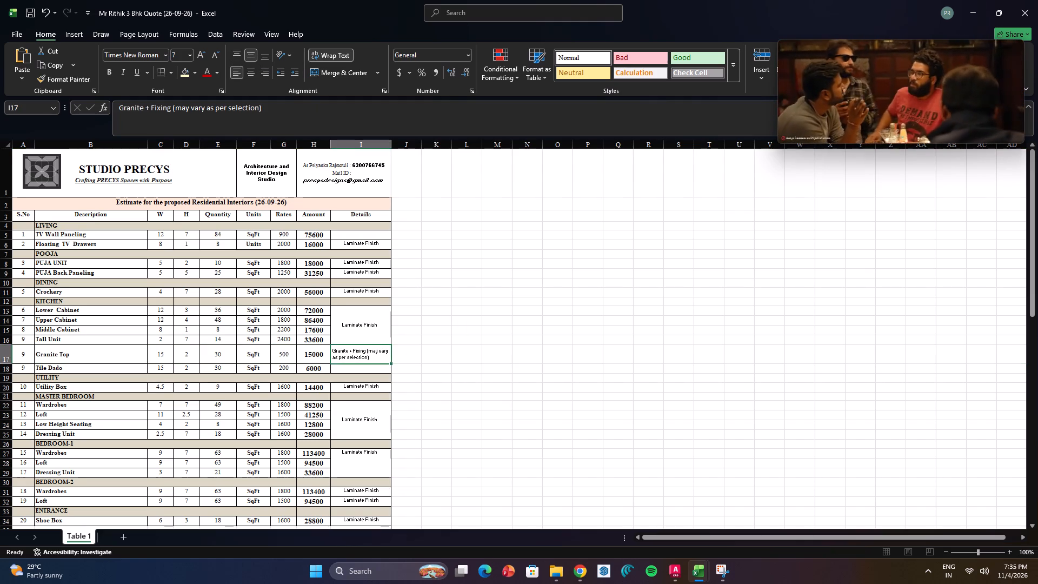
pyautogui.moveTo(390, 364); pyautogui.dragTo(389, 373)
pyautogui.moveTo(462, 348); pyautogui.dragTo(455, 348)
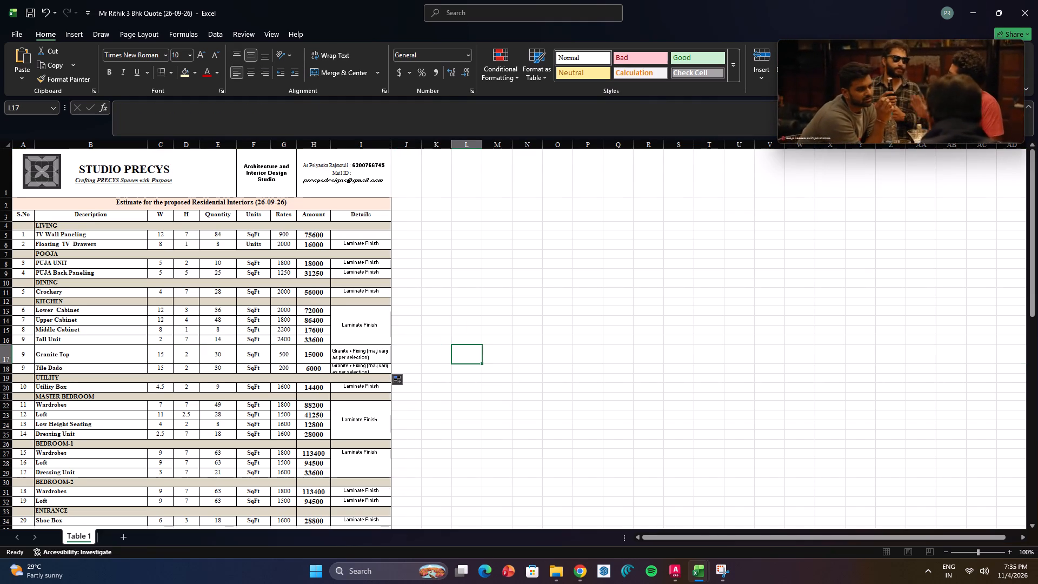
# Give the Granite Top and Tile Dado rows the same height so the Tile Dado details text fits.
pyautogui.moveTo(4, 355); pyautogui.dragTo(2, 368)
pyautogui.click(5, 364)
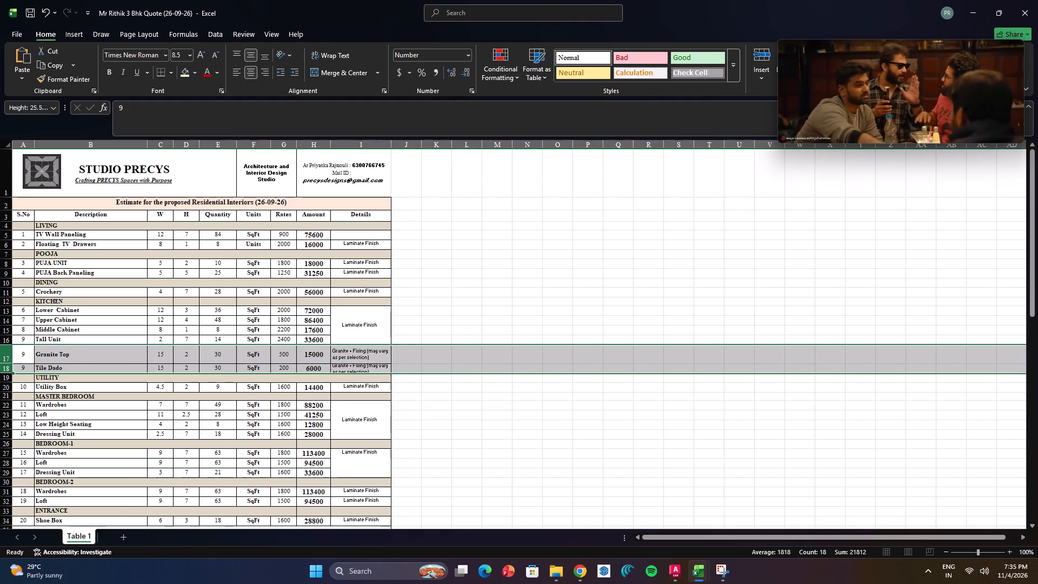
# Replace Granite with Tile in the Tile Dado row's details so they read Tile + Fixing (may vary as per selection).
pyautogui.click(341, 365)
pyautogui.doubleClick(344, 369)
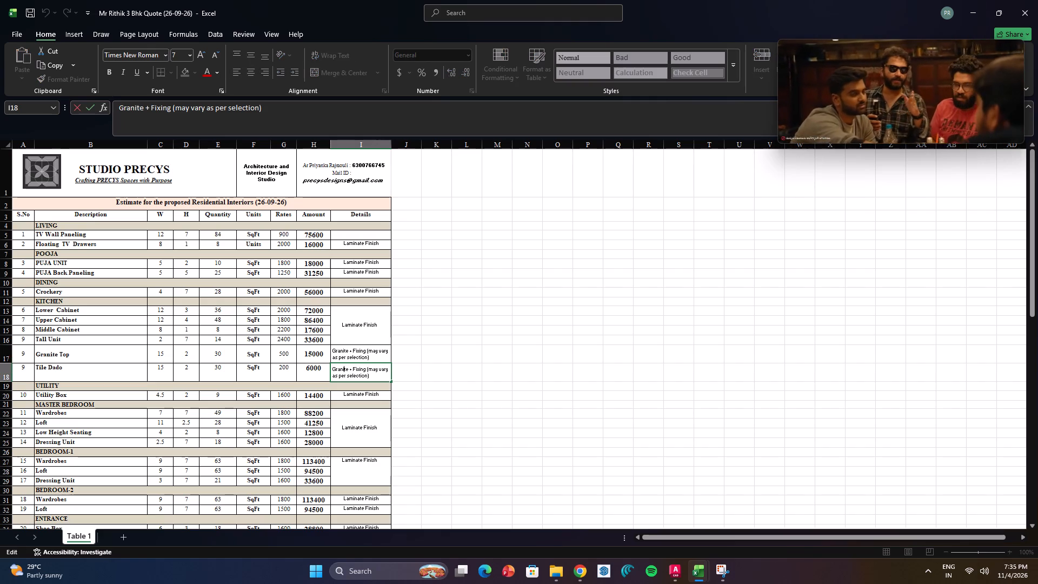
pyautogui.moveTo(347, 369); pyautogui.dragTo(309, 370)
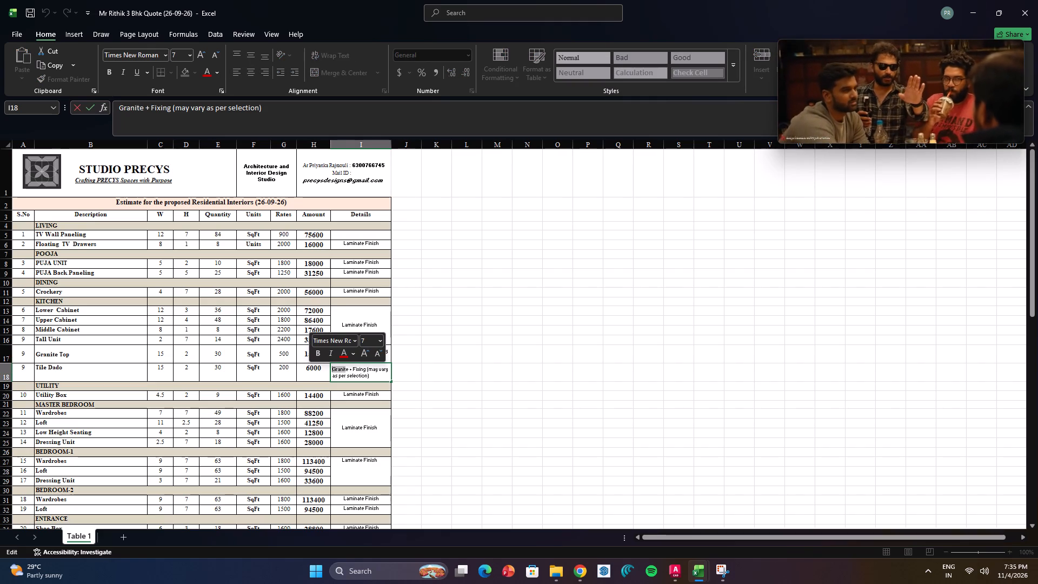
pyautogui.click(350, 368)
pyautogui.moveTo(348, 368); pyautogui.dragTo(308, 368)
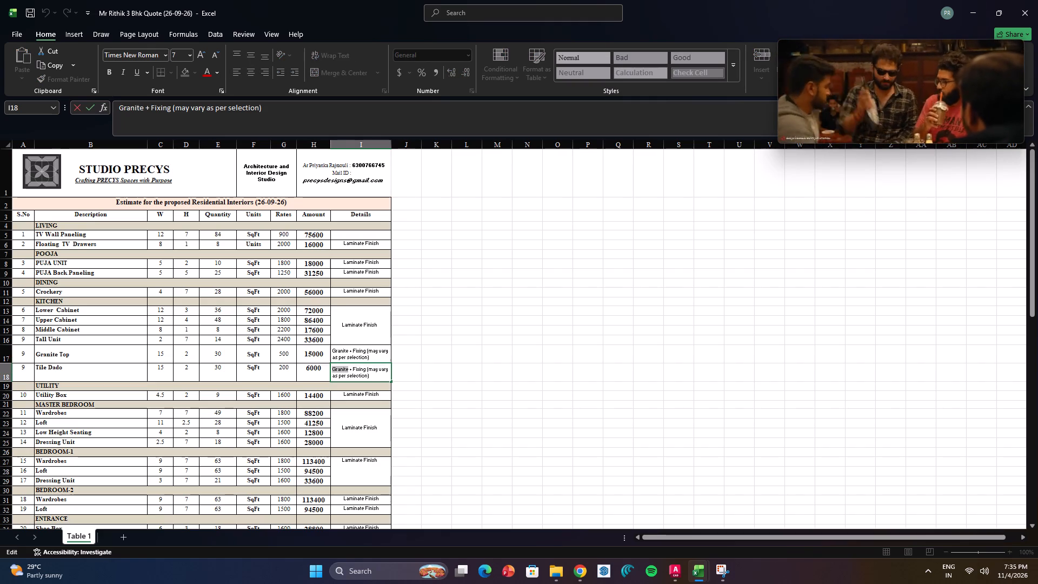
pyautogui.write('Tile')
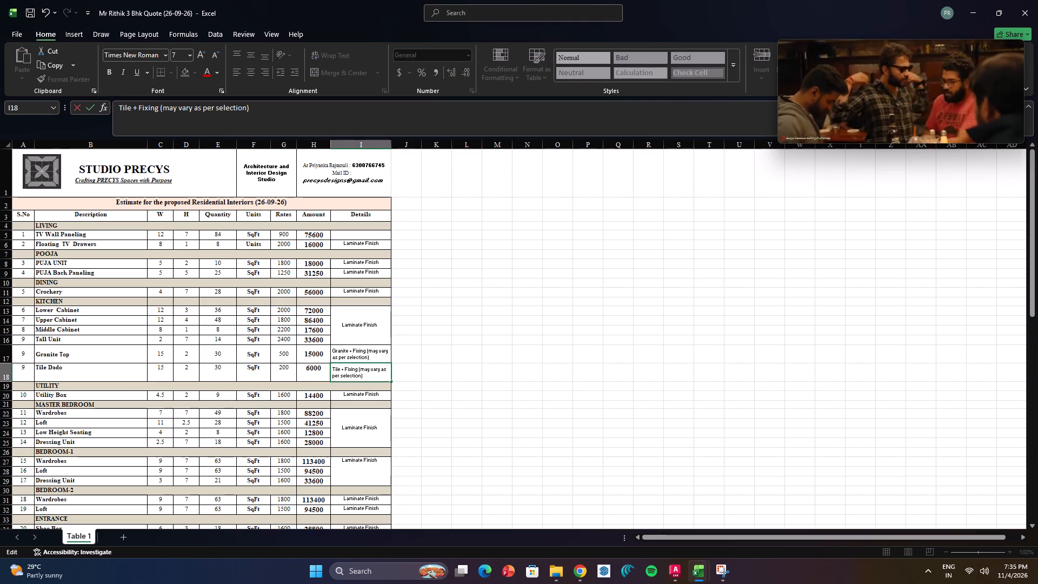
pyautogui.click(481, 408)
# Center the contents of the Granite Top and Tile Dado rows both vertically and horizontally.
pyautogui.moveTo(9, 353); pyautogui.dragTo(4, 370)
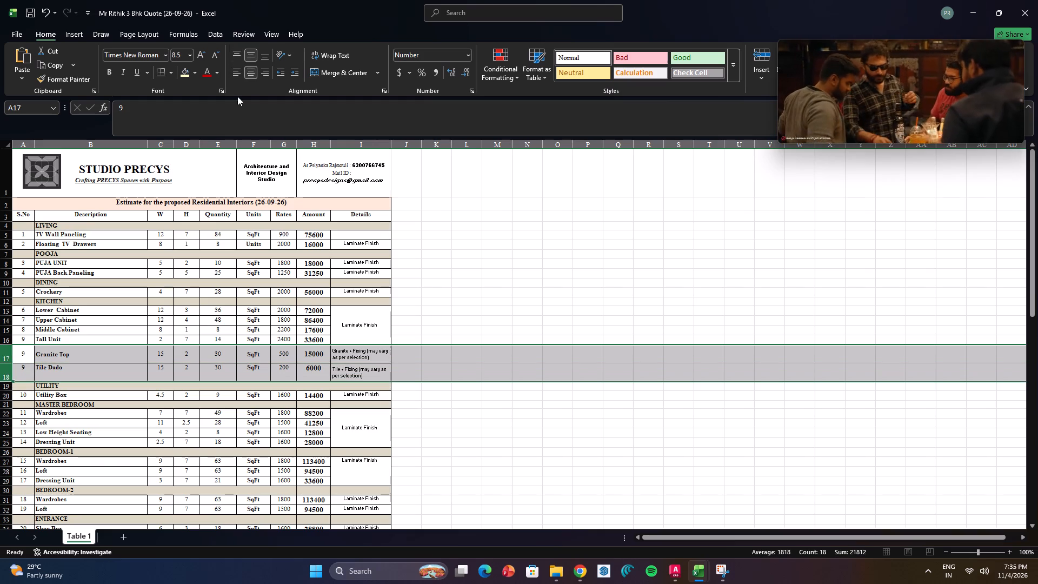
pyautogui.click(249, 54)
pyautogui.click(249, 54)
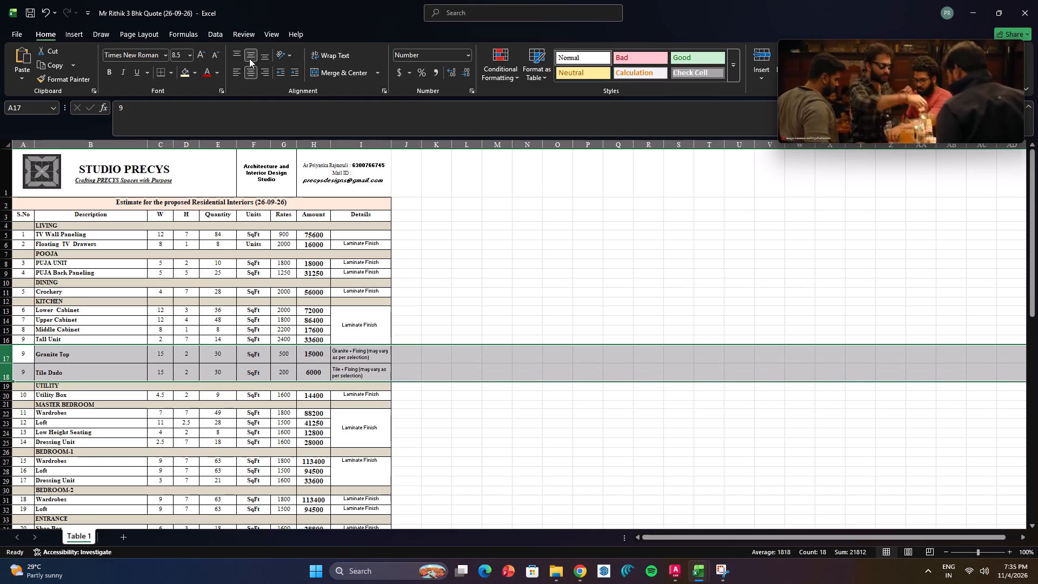
pyautogui.click(251, 71)
pyautogui.click(251, 71)
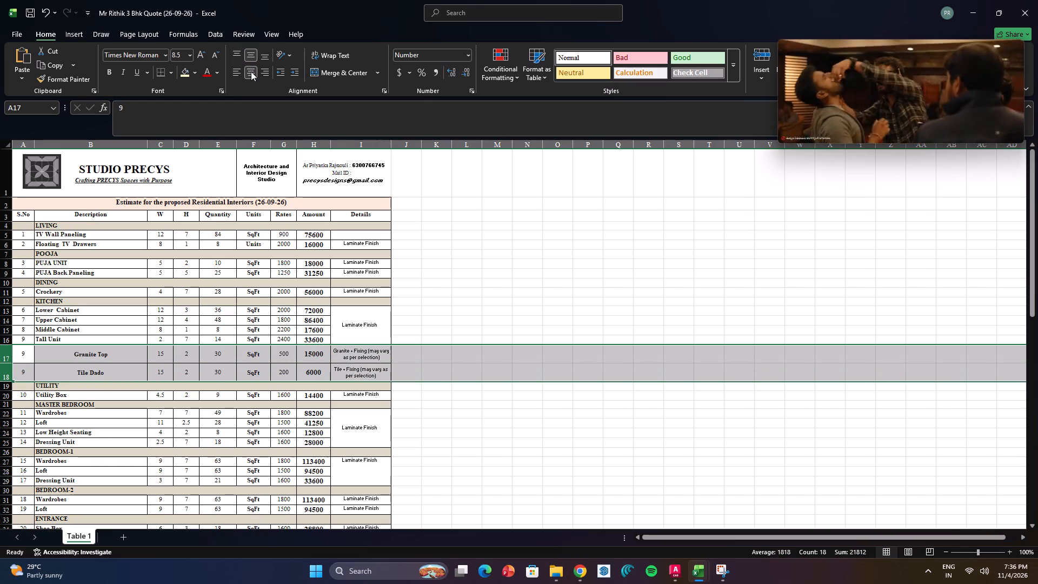
pyautogui.click(516, 342)
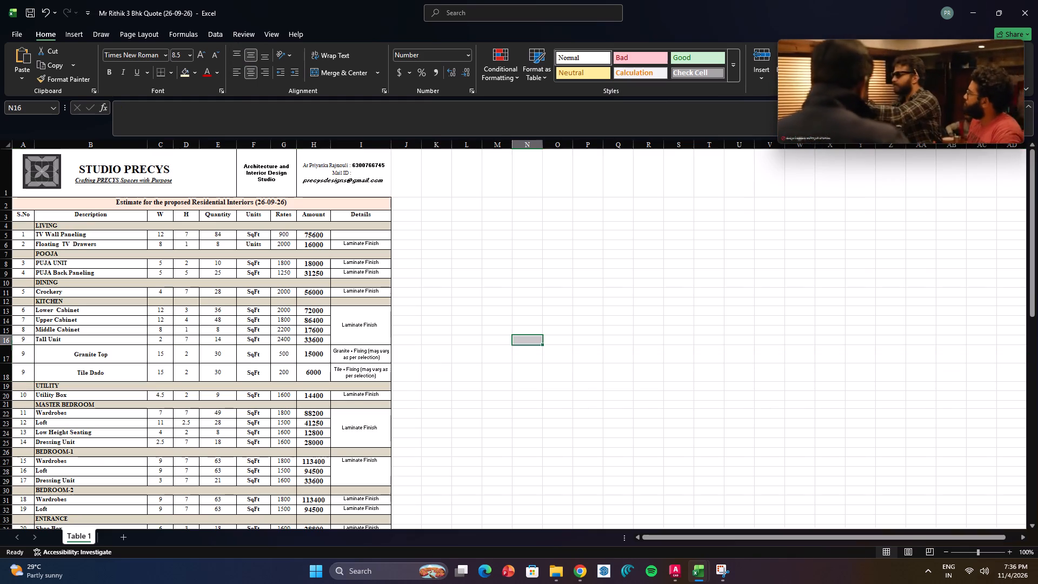
# Left-align the Granite Top and Tile Dado descriptions to match the other items.
pyautogui.moveTo(114, 353); pyautogui.dragTo(109, 371)
pyautogui.click(237, 75)
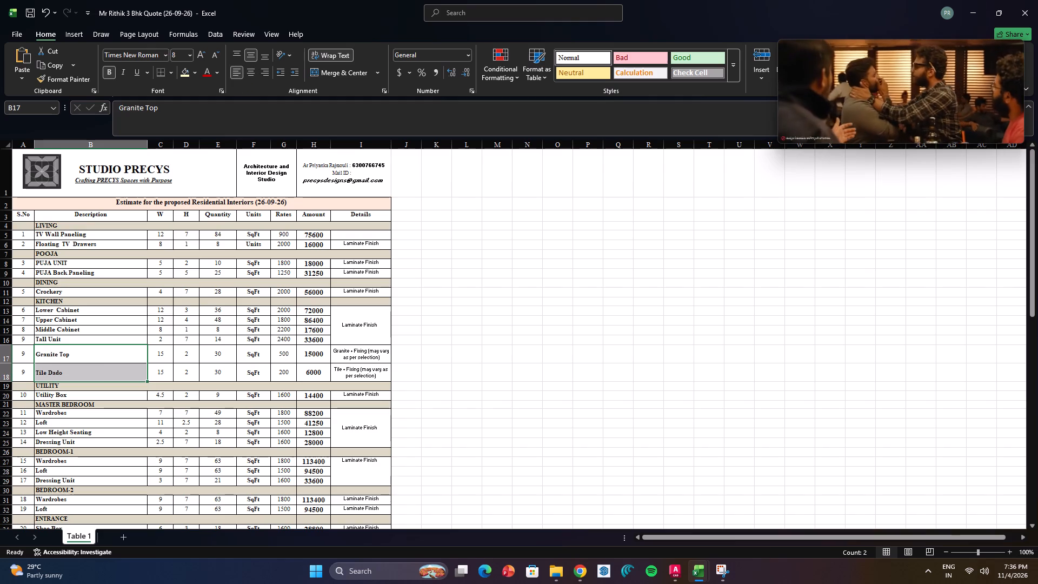
pyautogui.click(543, 361)
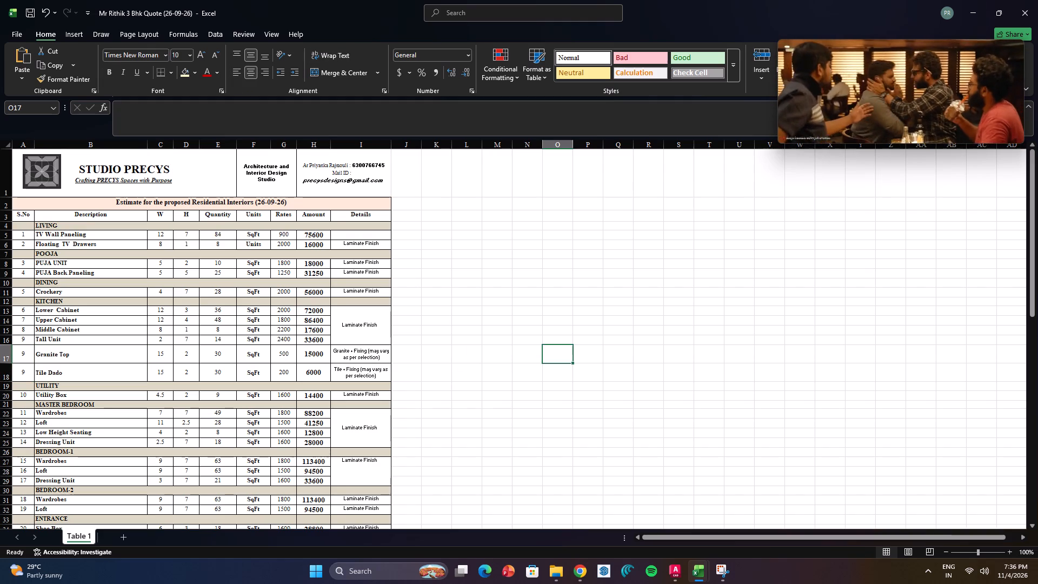
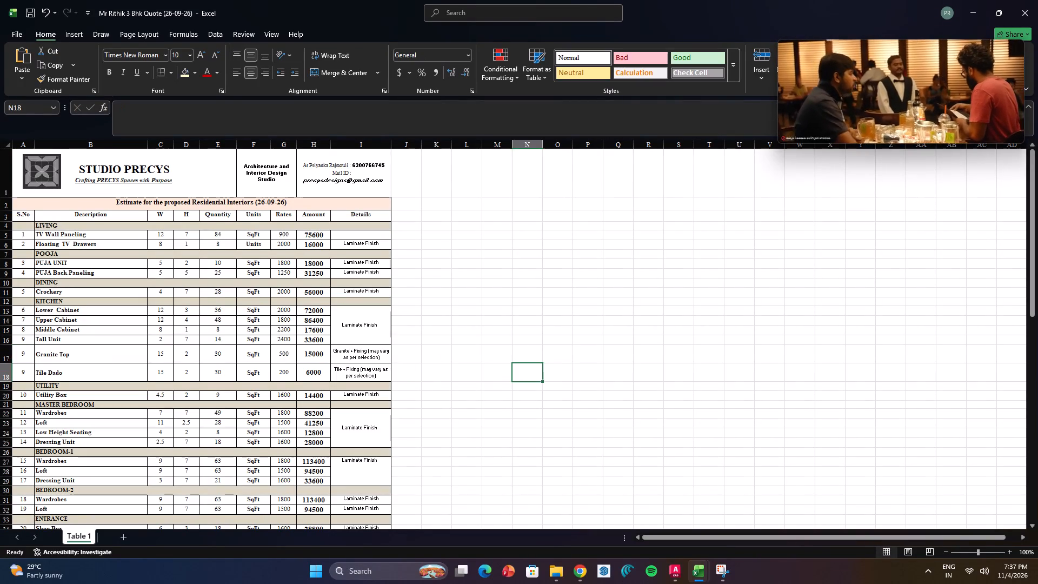
# Continue the serial numbers from the Tall Unit row as a series, numbering Granite Top 10 and Tile Dado 11.
pyautogui.click(33, 337)
pyautogui.moveTo(34, 344); pyautogui.dragTo(33, 373)
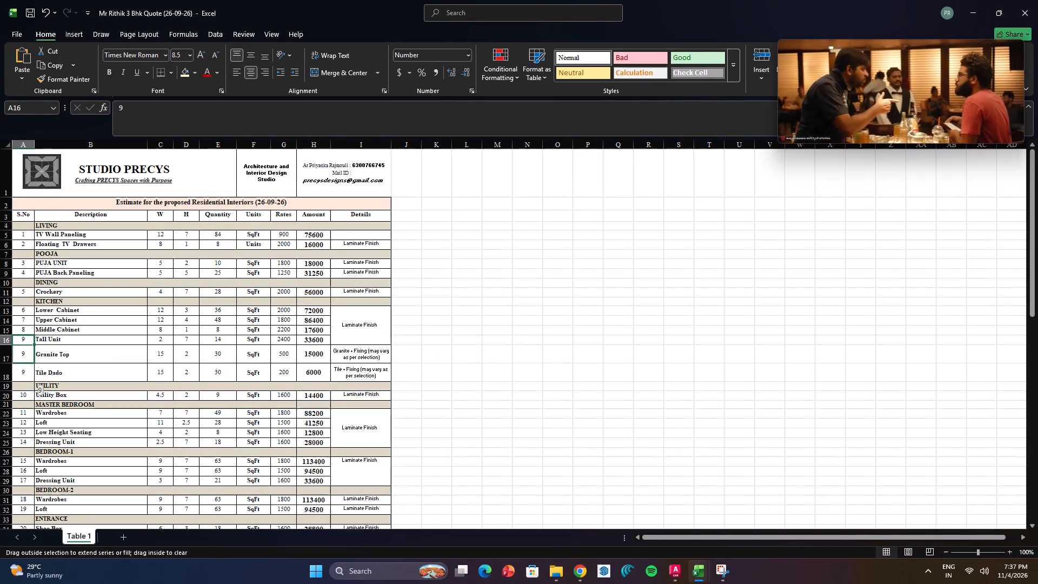
pyautogui.moveTo(33, 373); pyautogui.dragTo(32, 380)
pyautogui.click(38, 388)
pyautogui.click(57, 412)
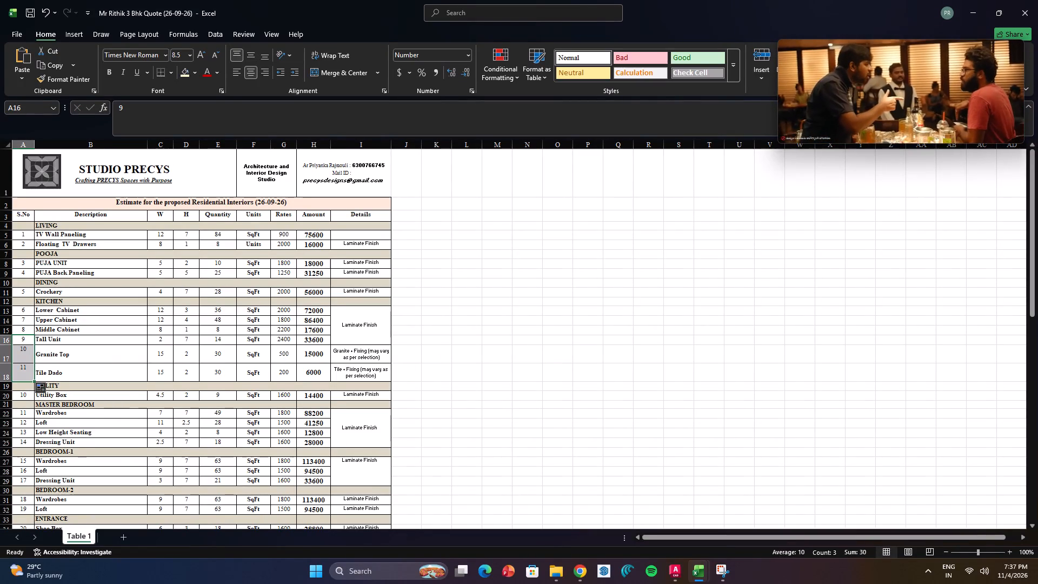
pyautogui.click(488, 428)
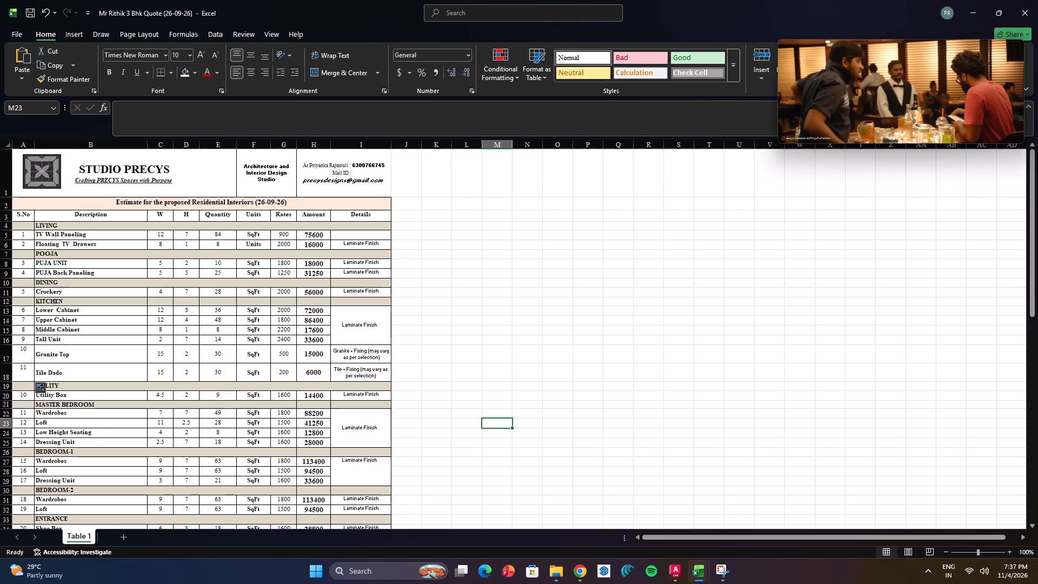
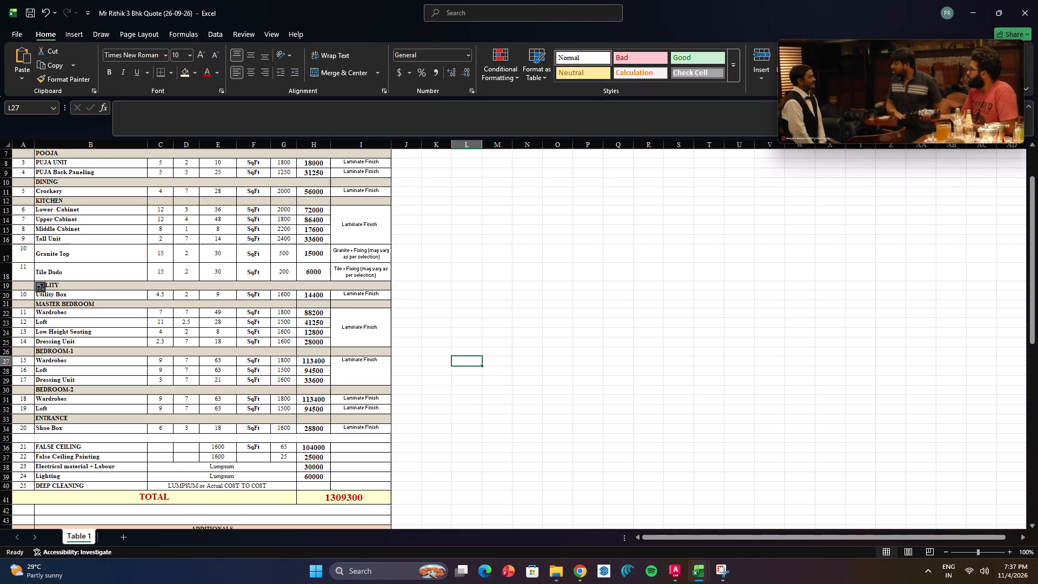
# Open Snipping Tool and capture a rectangular snip of the estimate rows from Shoe Box through Deep Cleaning, just above the total.
pyautogui.scroll(-1, 123, 408)
pyautogui.click(362, 567)
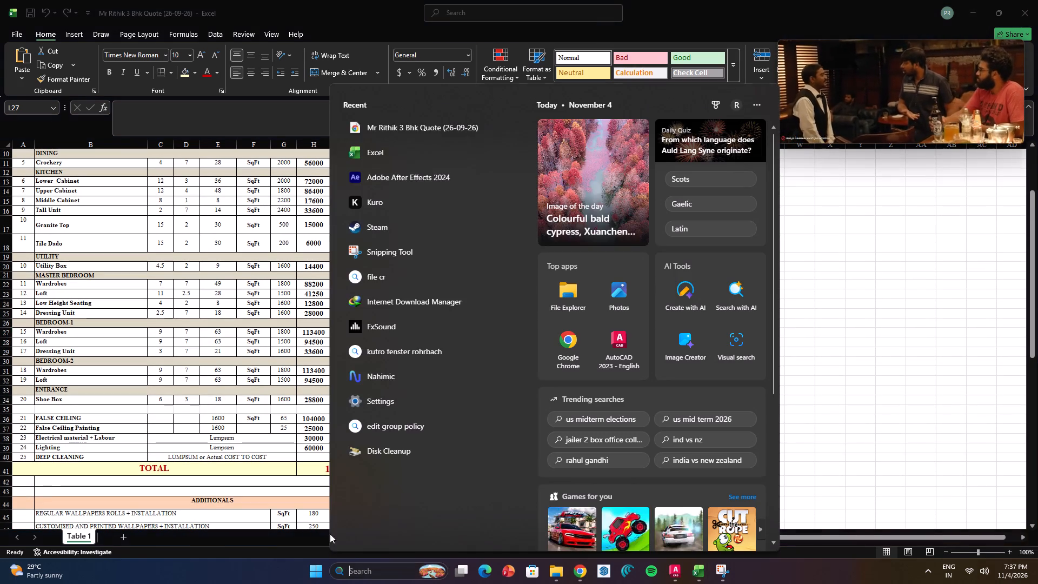
pyautogui.click(401, 254)
pyautogui.click(54, 29)
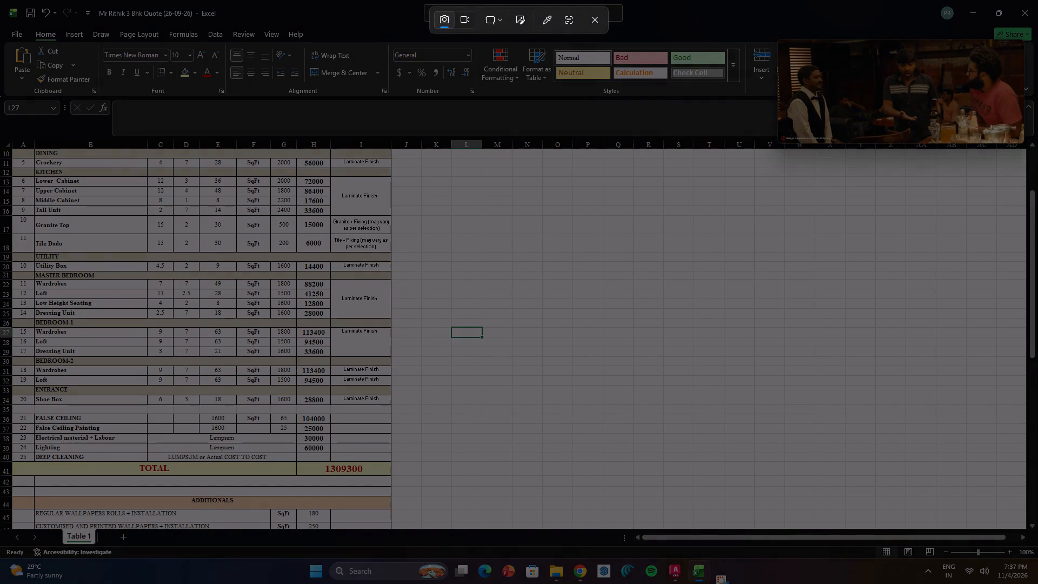
pyautogui.moveTo(11, 397); pyautogui.dragTo(391, 464)
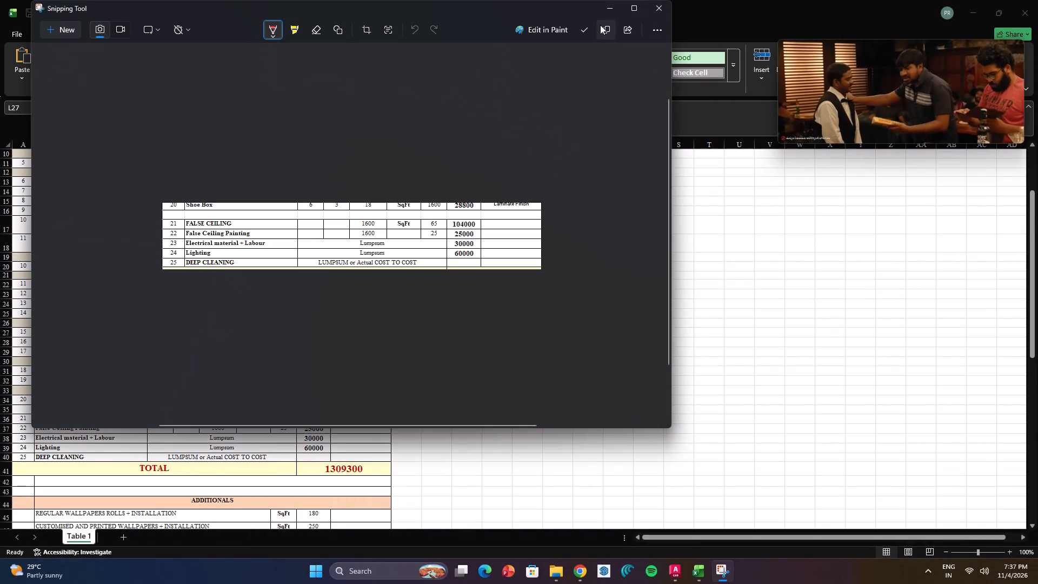
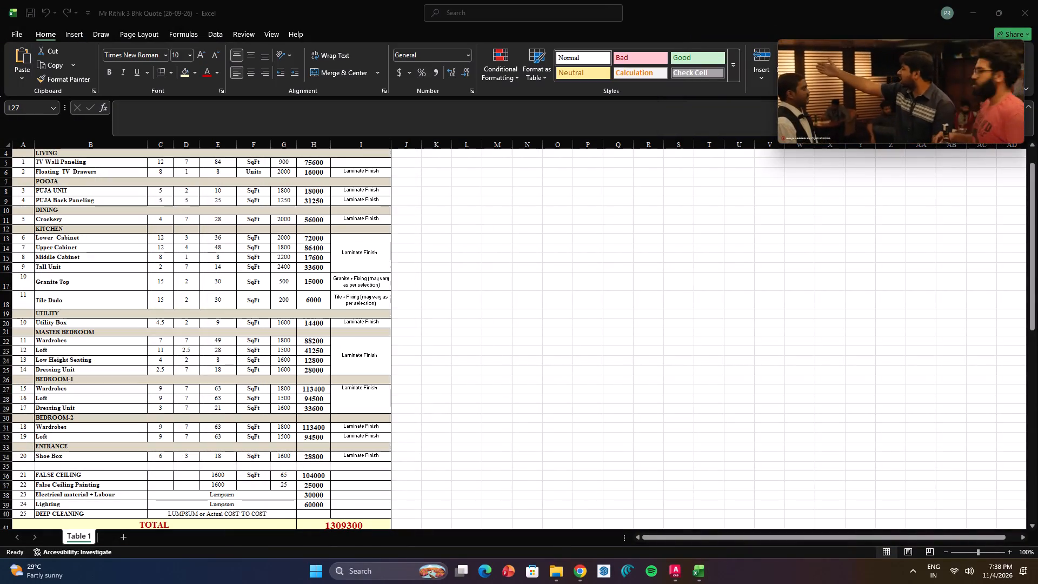
# Capture a rectangular snip of the kitchen rows from Tall Unit through Tile Dado and copy the image.
pyautogui.moveTo(5, 257); pyautogui.dragTo(400, 314)
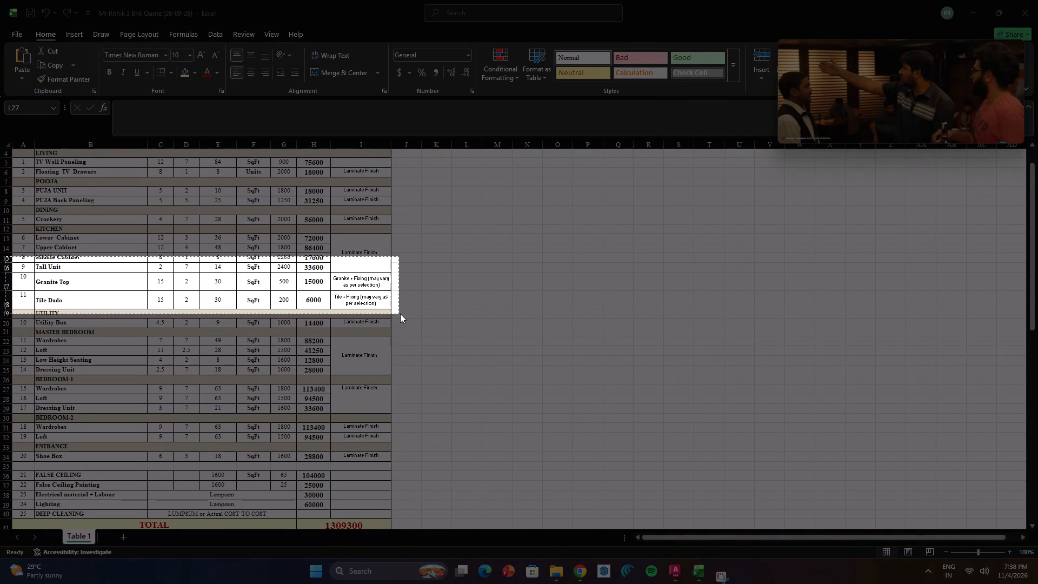
pyautogui.moveTo(400, 314); pyautogui.dragTo(401, 314)
pyautogui.click(602, 29)
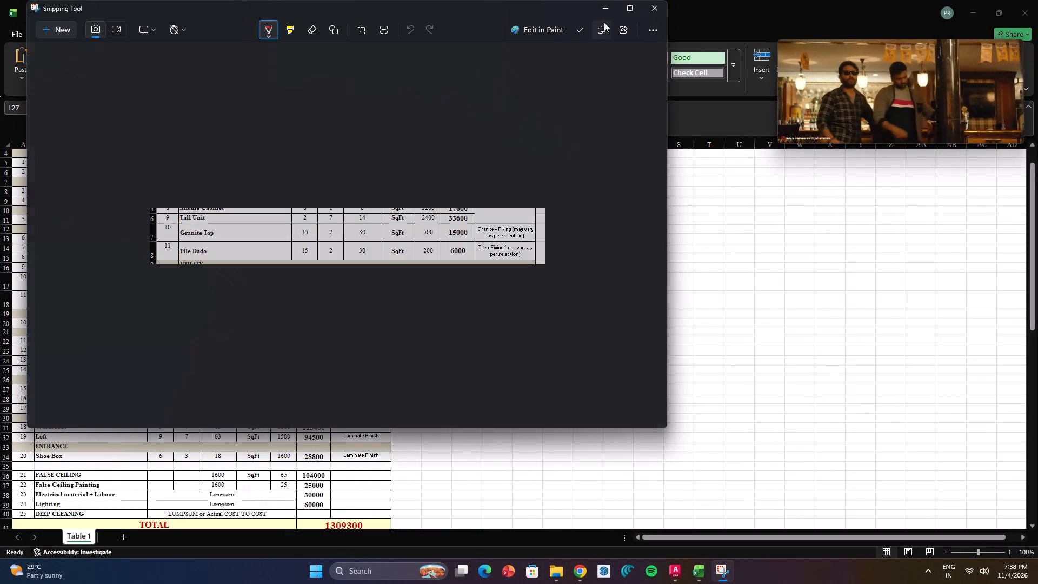
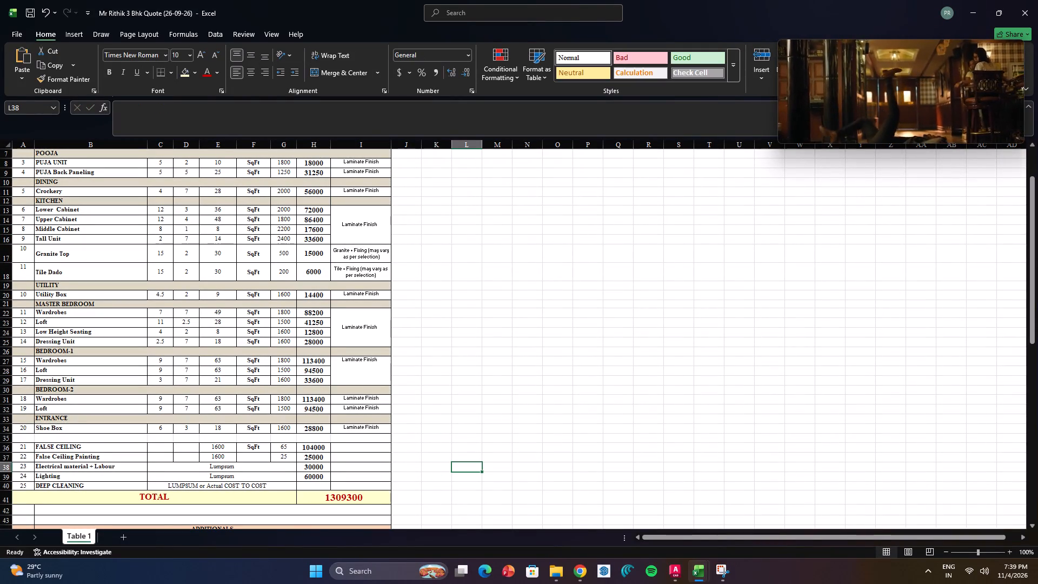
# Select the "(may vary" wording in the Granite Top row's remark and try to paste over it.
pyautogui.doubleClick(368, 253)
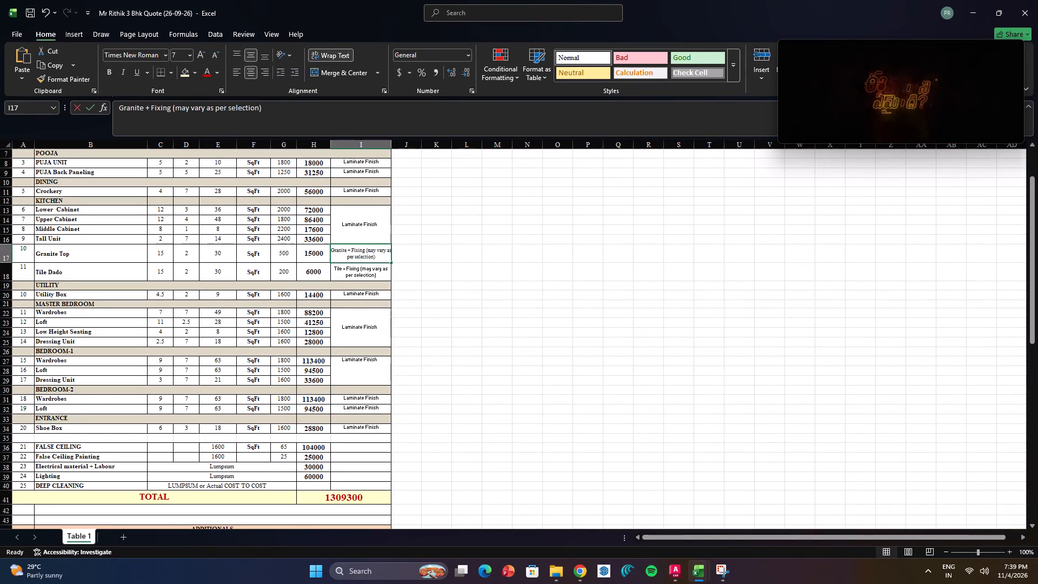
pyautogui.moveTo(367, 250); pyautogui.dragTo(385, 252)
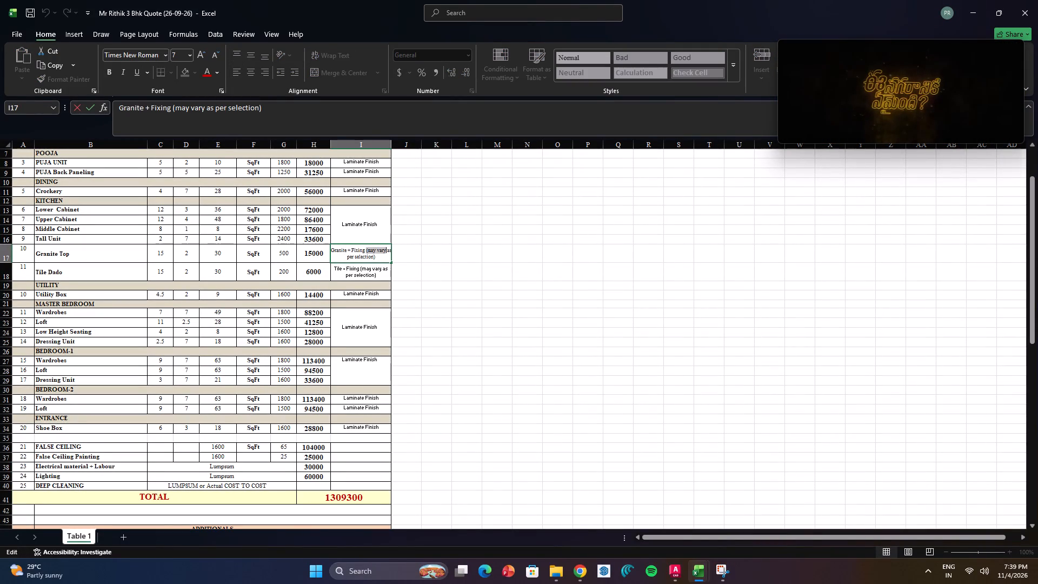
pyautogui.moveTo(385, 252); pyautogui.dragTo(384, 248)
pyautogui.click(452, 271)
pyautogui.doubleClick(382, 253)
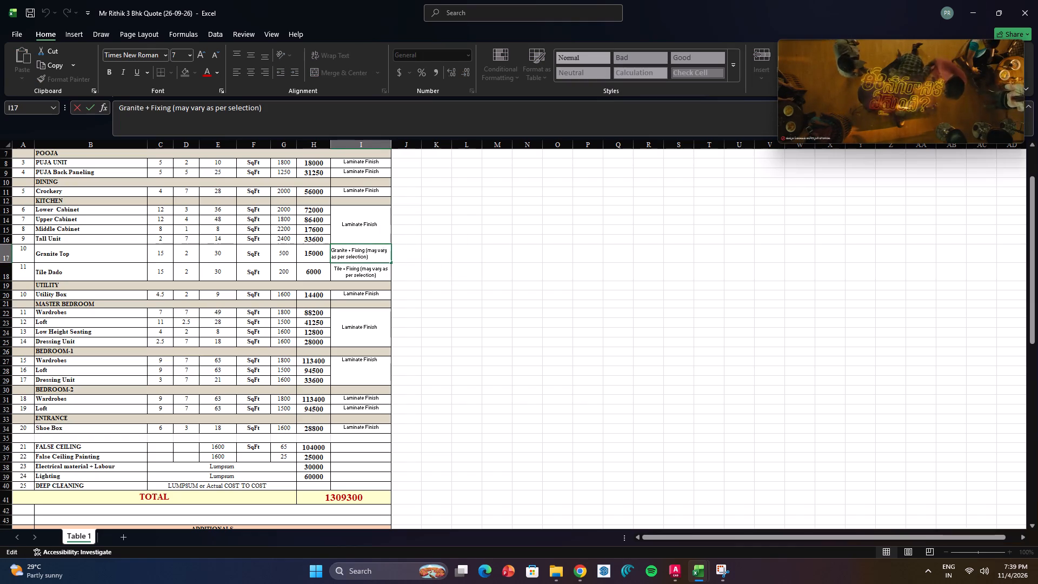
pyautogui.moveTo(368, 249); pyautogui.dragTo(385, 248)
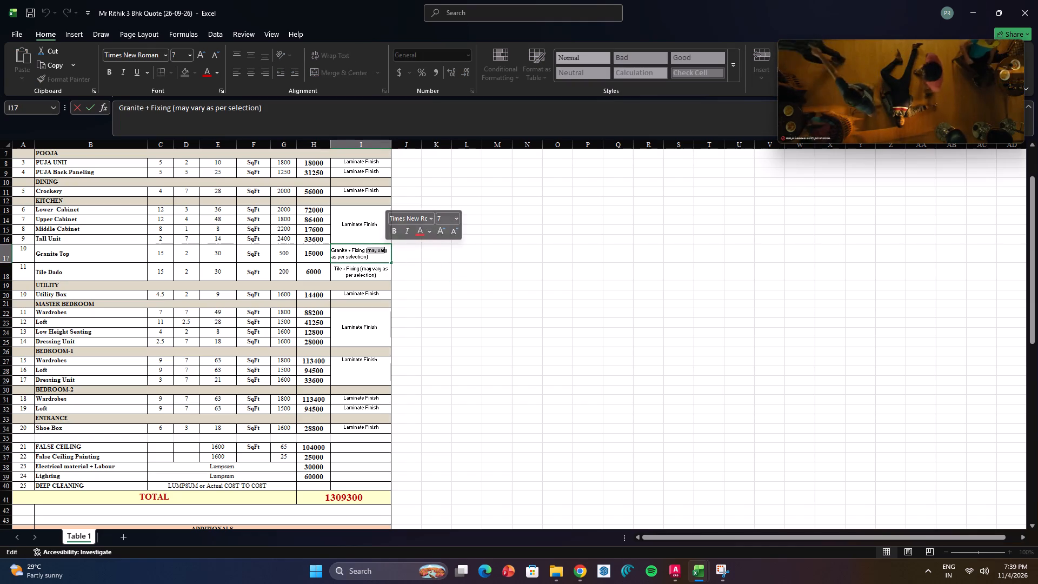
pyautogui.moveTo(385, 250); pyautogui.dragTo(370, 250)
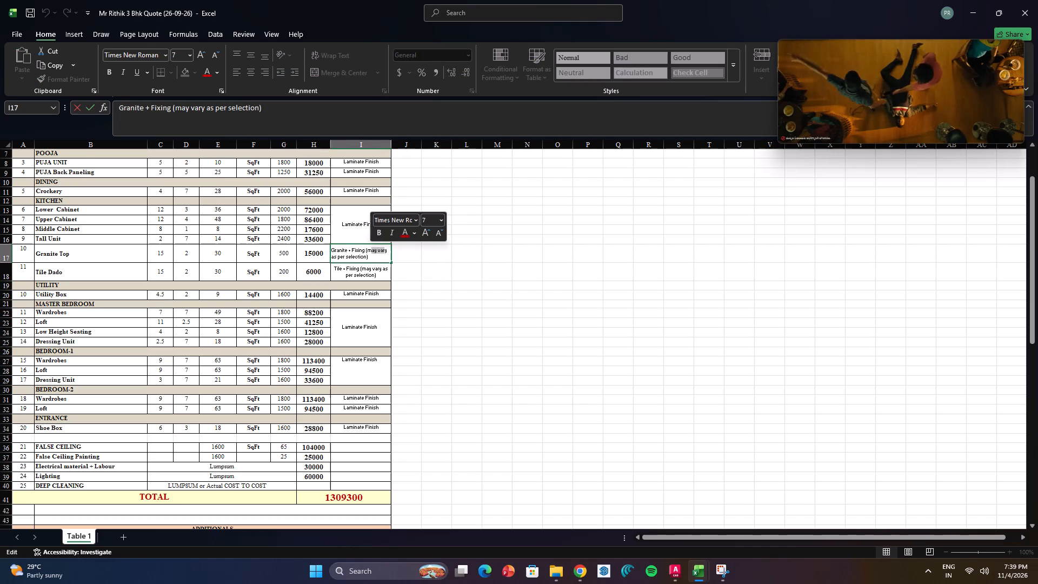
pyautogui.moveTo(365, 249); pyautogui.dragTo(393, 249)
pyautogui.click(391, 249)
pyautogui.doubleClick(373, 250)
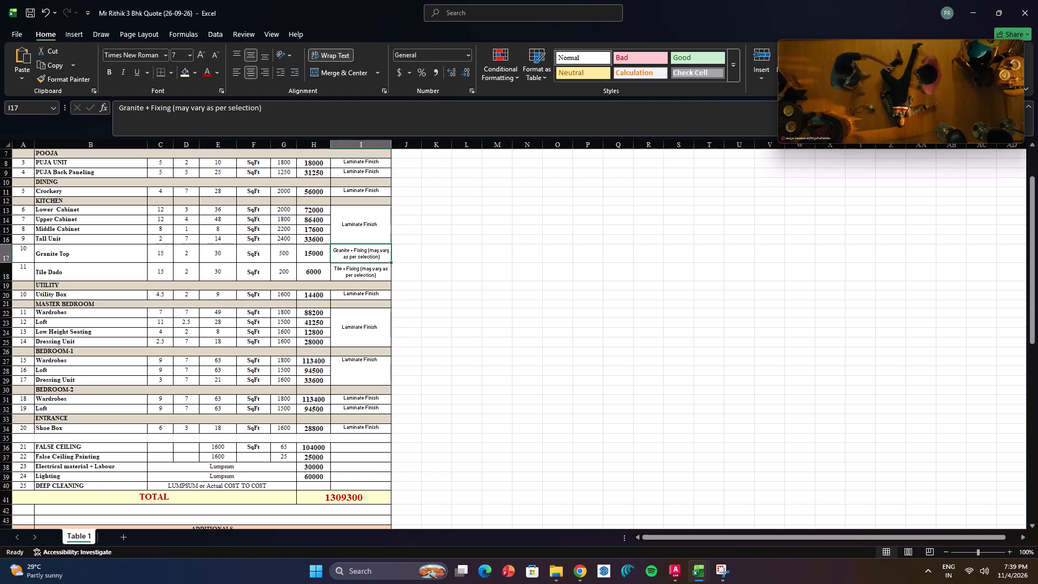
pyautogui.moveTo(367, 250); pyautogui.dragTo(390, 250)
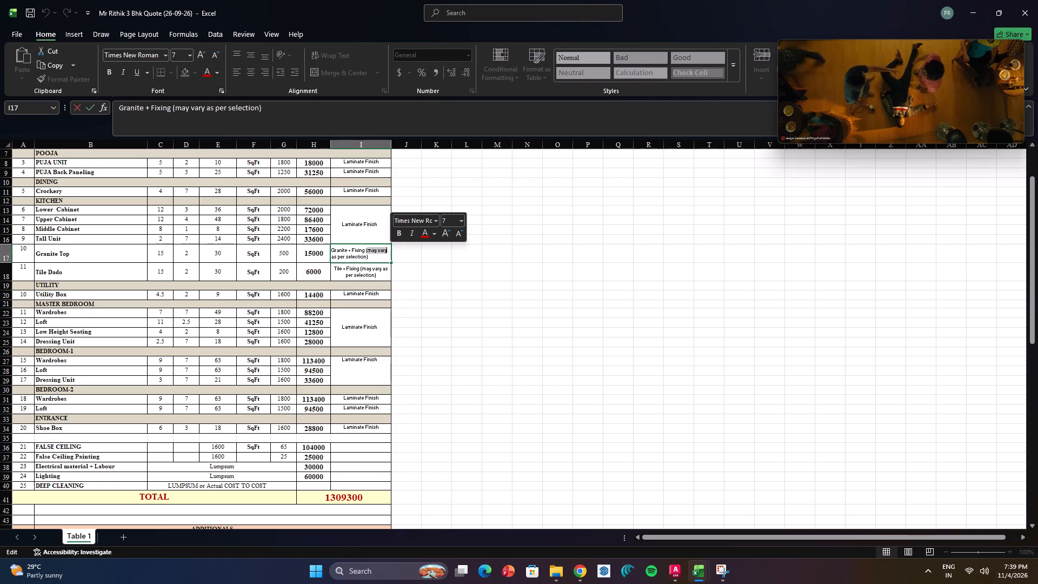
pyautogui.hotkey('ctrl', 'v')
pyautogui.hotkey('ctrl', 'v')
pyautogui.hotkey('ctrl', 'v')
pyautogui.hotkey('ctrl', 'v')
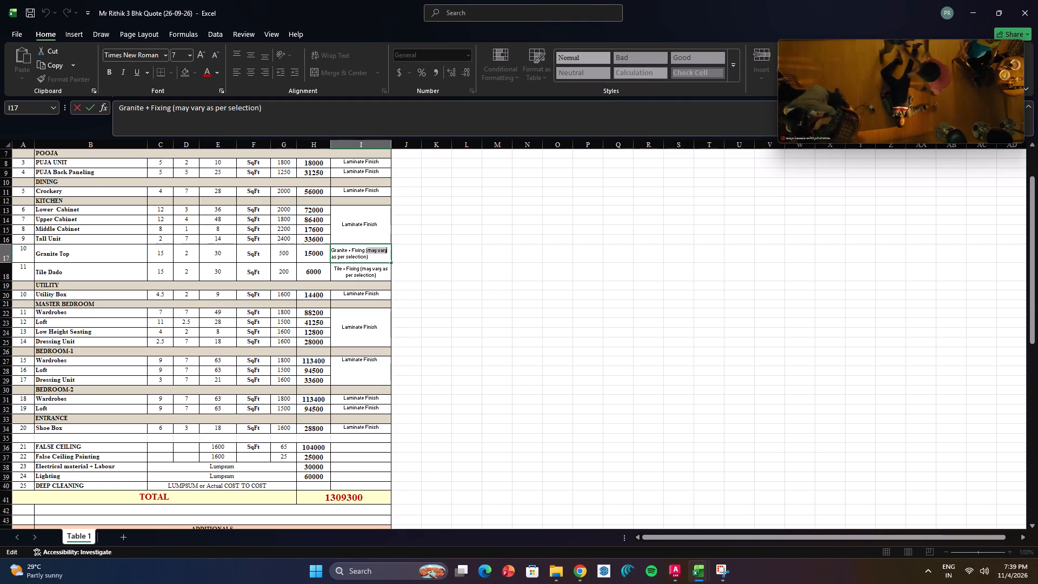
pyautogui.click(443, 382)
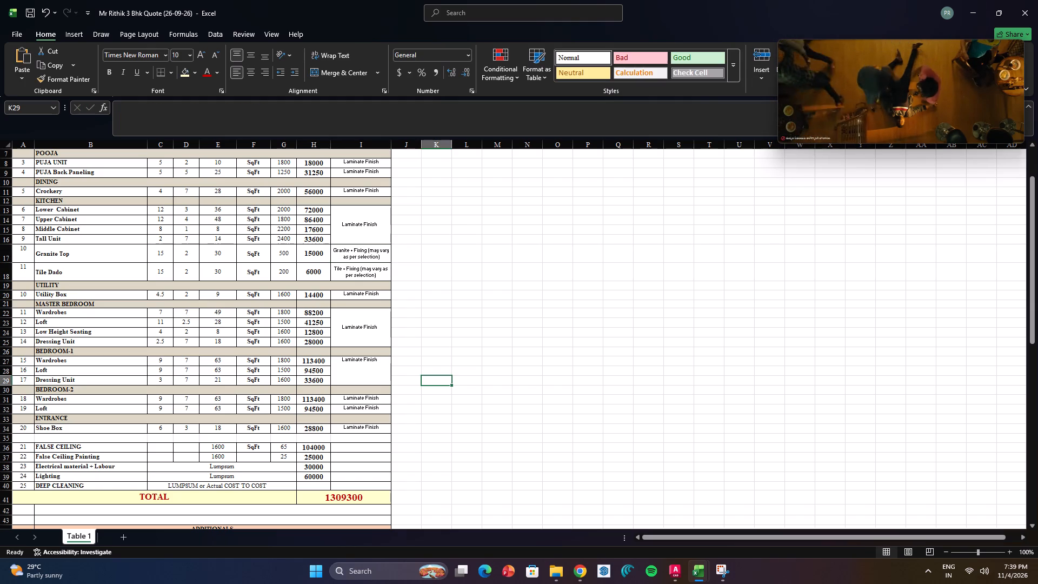
# Enter the remark "May vary" for the Electrical material + Labour row in column I.
pyautogui.click(361, 459)
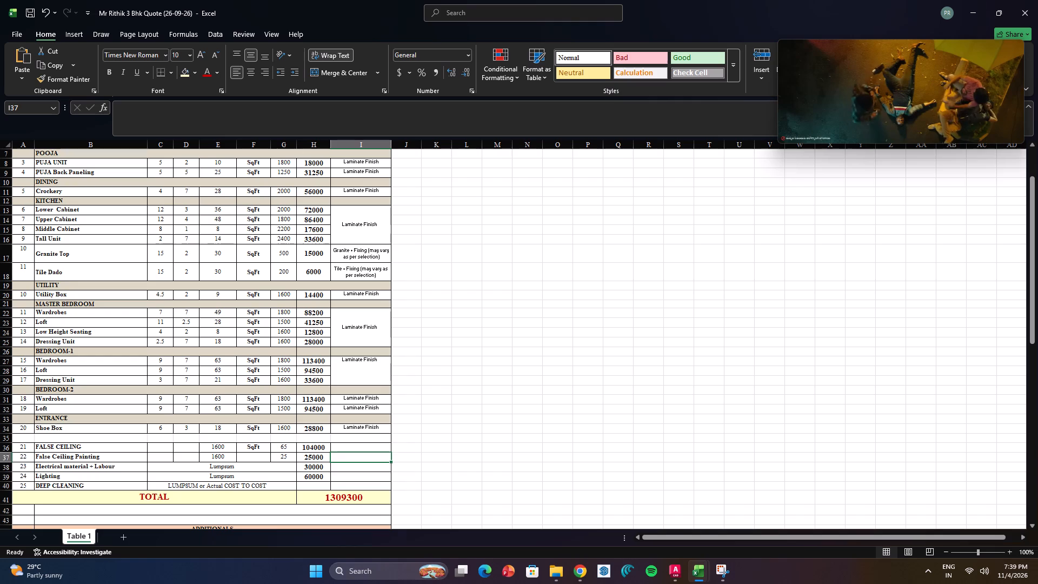
pyautogui.click(356, 467)
pyautogui.doubleClick(356, 467)
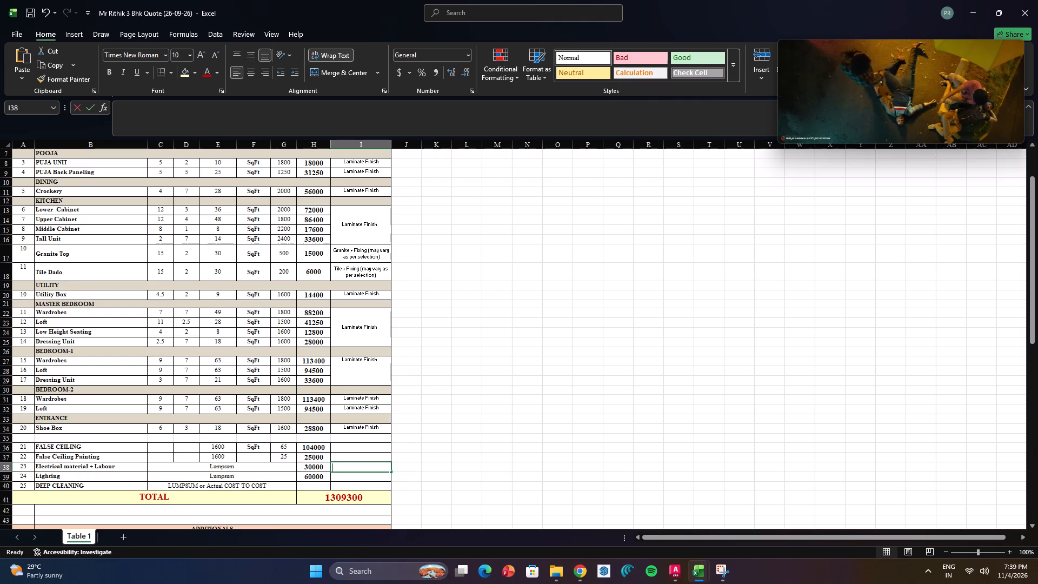
pyautogui.hotkey('ctrl', 'v')
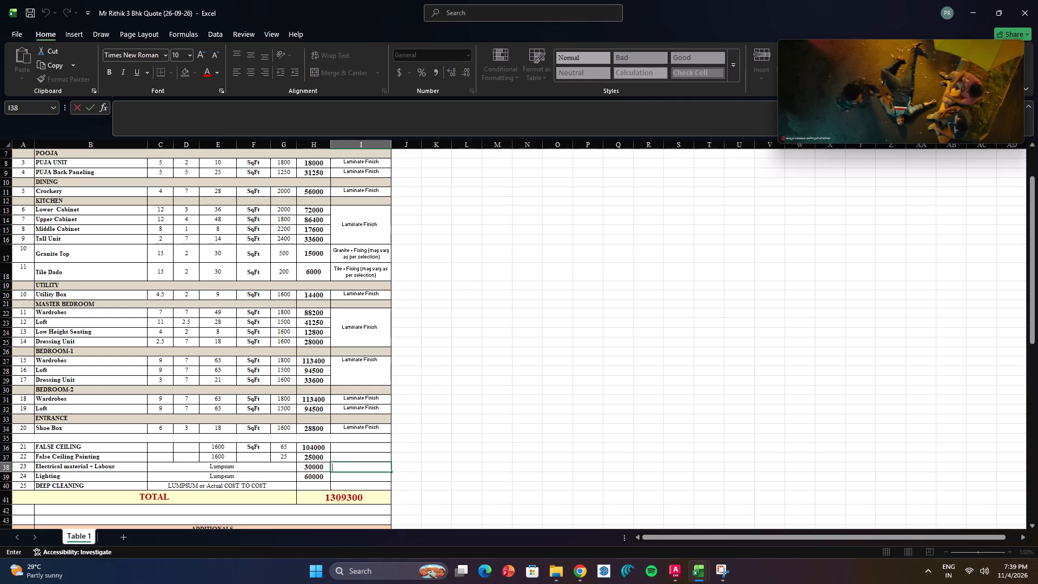
pyautogui.write('May')
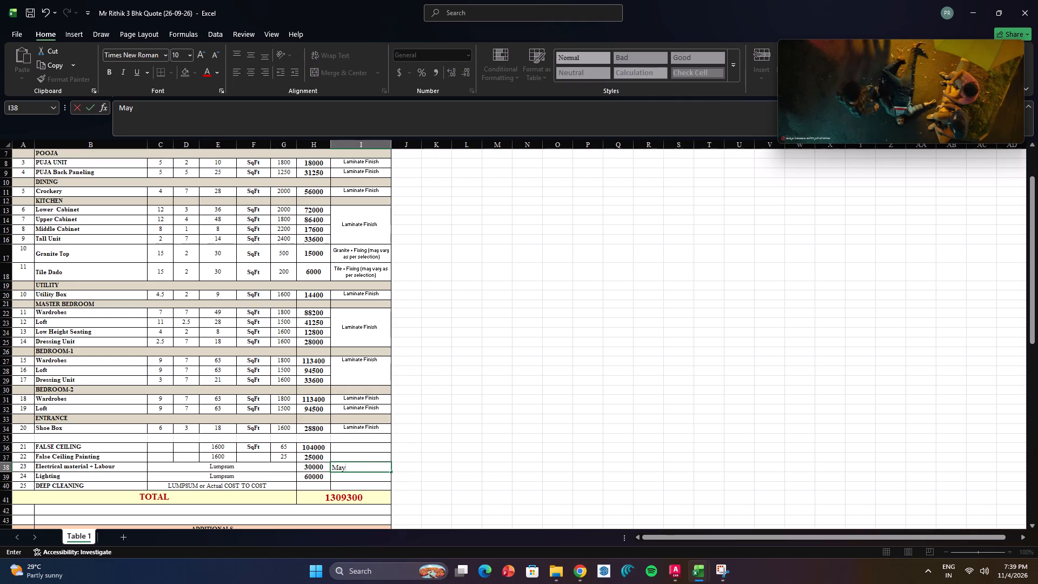
pyautogui.press('space')
pyautogui.write('vary')
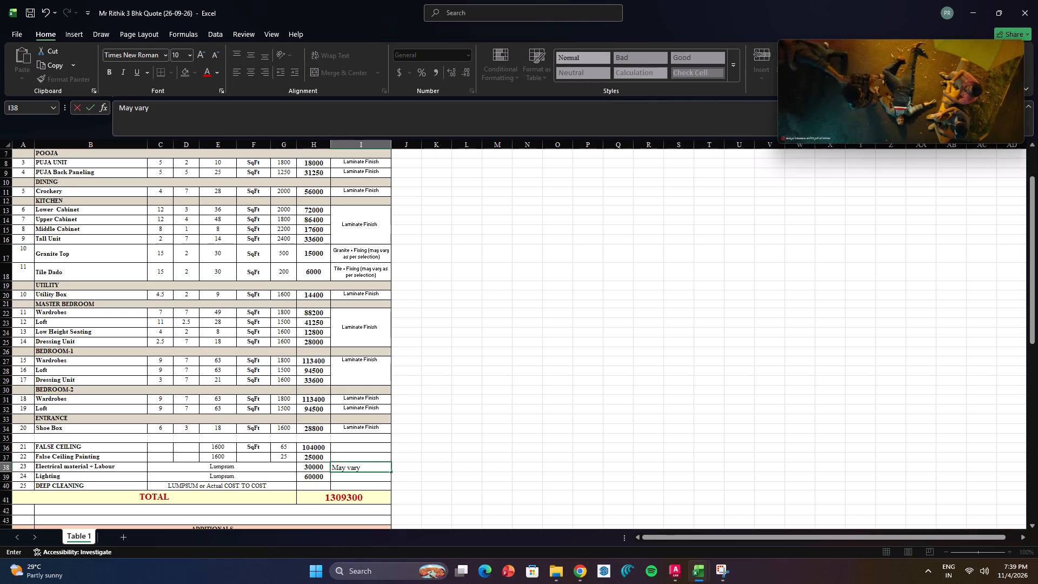
pyautogui.click(483, 458)
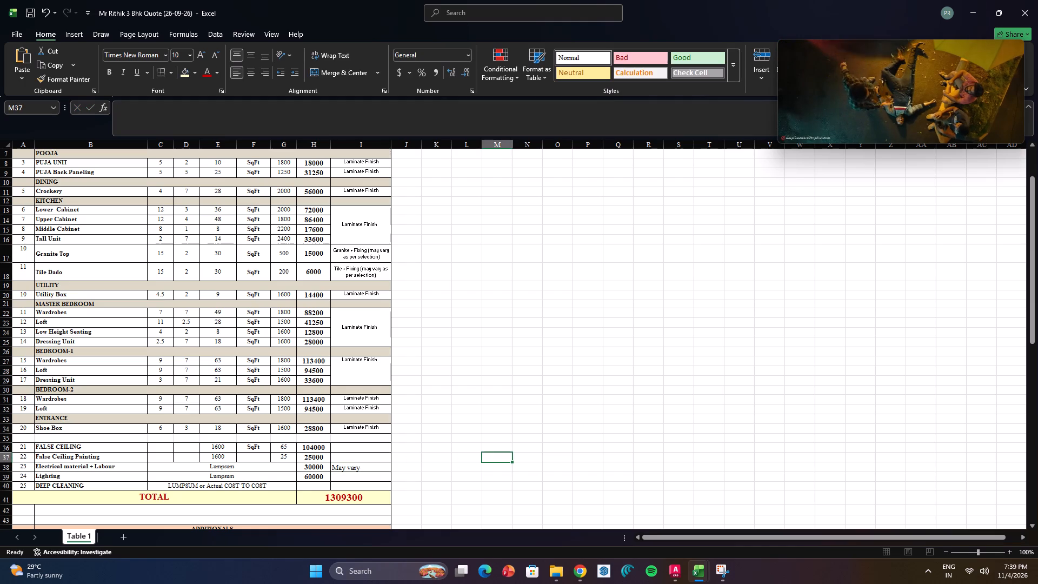
# Select the entire remarks column I for formatting.
pyautogui.click(367, 144)
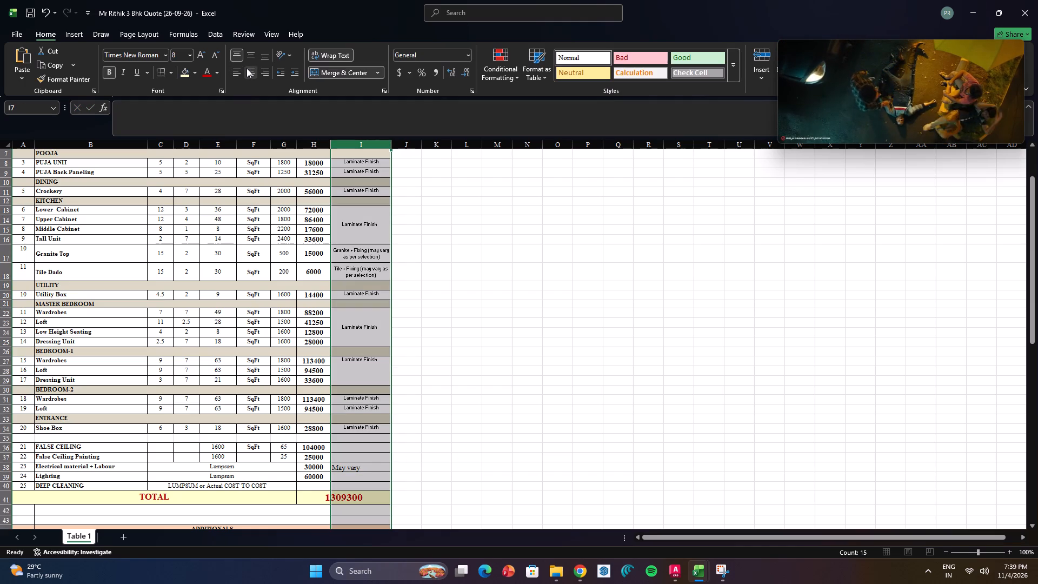
# Centre-align the remarks column I and set its font to Times New Roman.
pyautogui.click(247, 68)
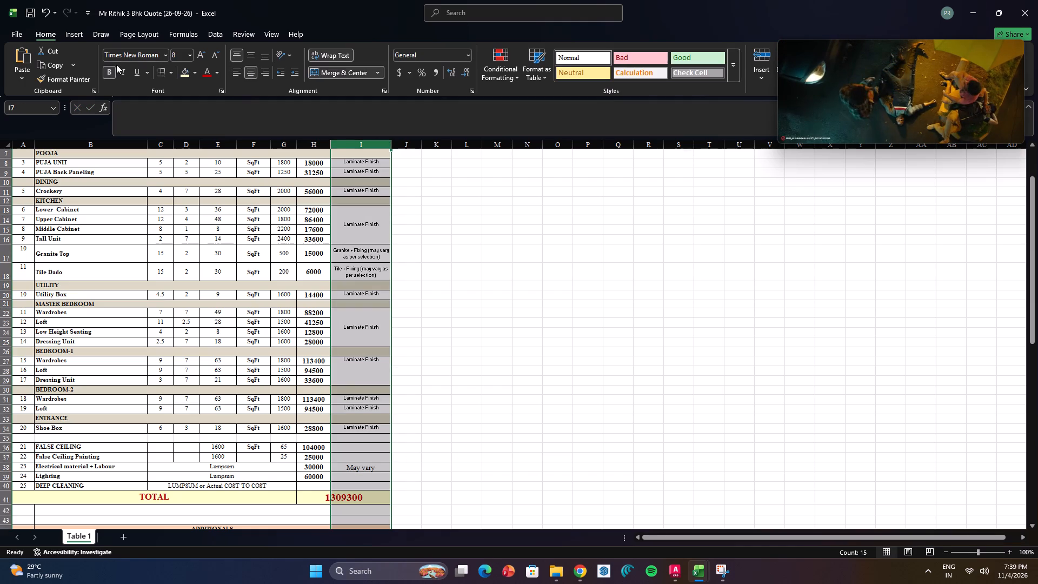
pyautogui.click(163, 54)
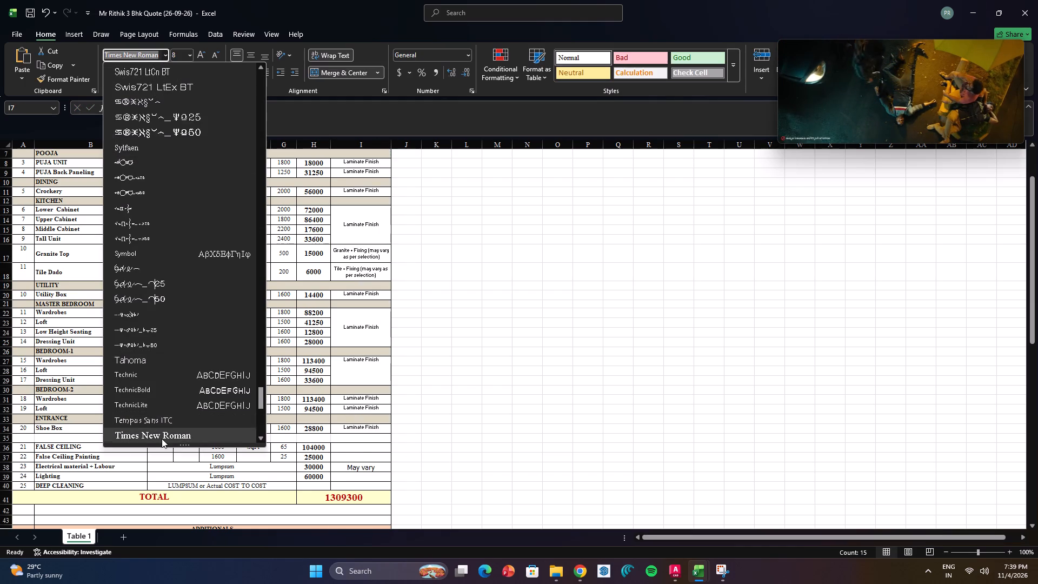
pyautogui.click(162, 439)
pyautogui.scroll(5, 380, 286)
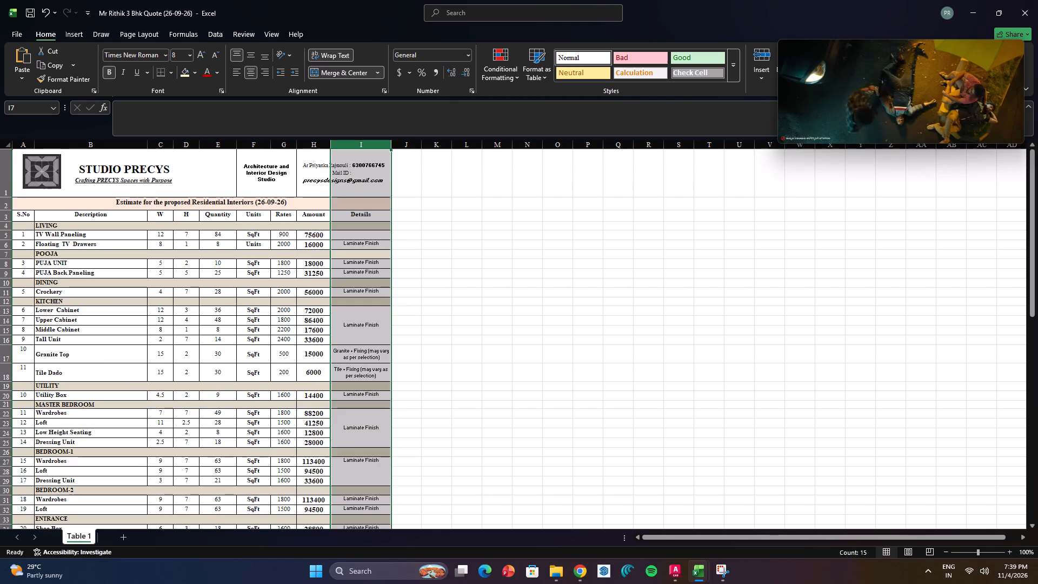
pyautogui.scroll(3, 380, 286)
pyautogui.click(468, 282)
# Adjust the font size of the whole Details column I to 8.
pyautogui.click(370, 242)
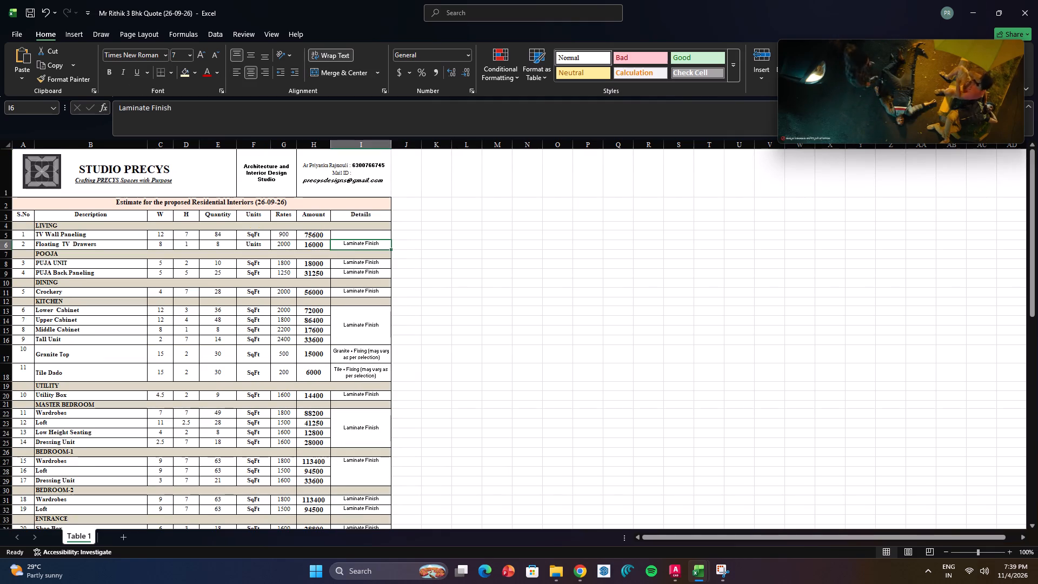
pyautogui.doubleClick(370, 242)
pyautogui.click(493, 234)
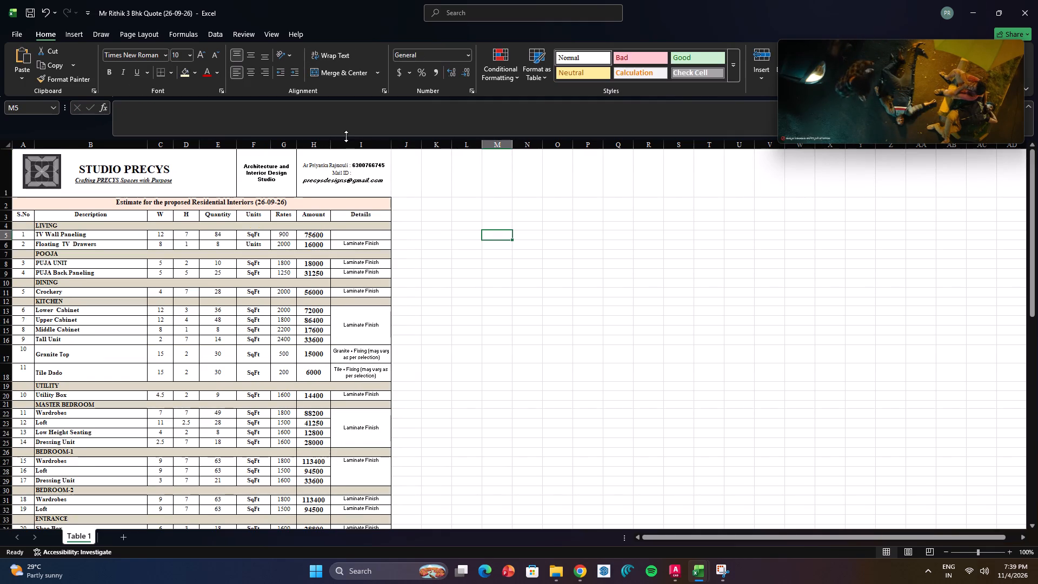
pyautogui.click(355, 140)
pyautogui.click(204, 54)
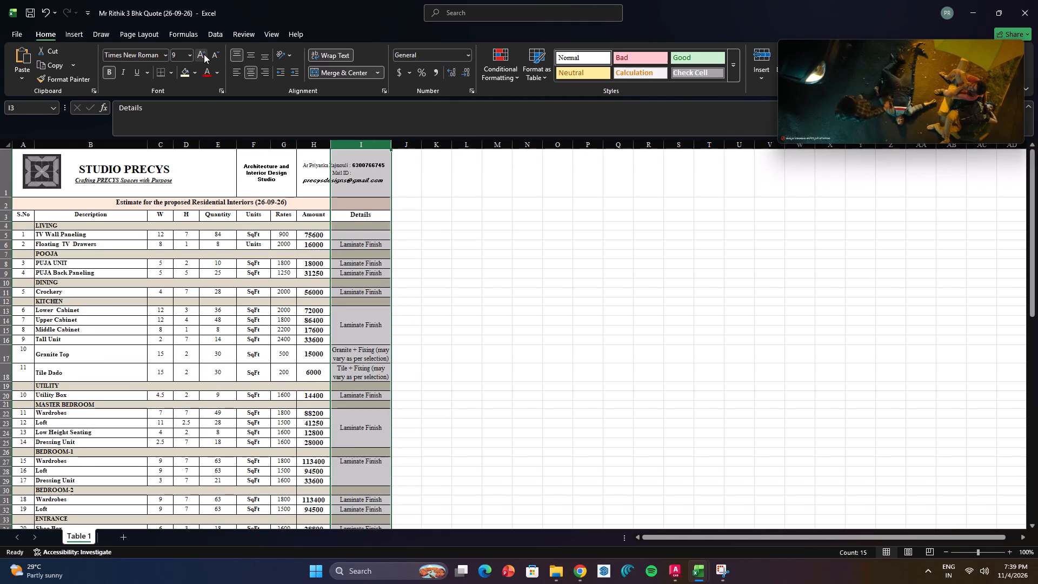
pyautogui.click(212, 53)
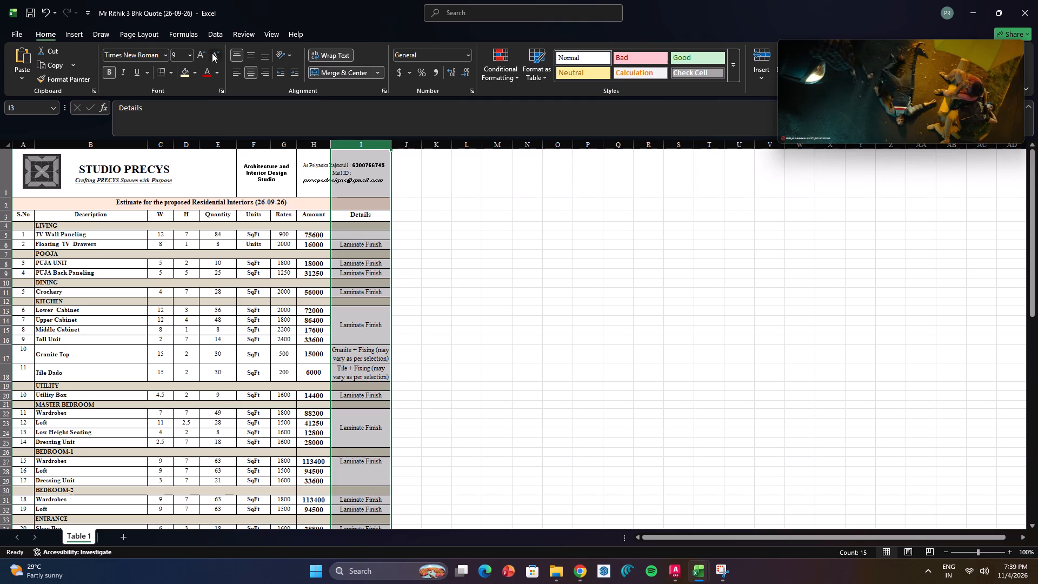
pyautogui.click(648, 341)
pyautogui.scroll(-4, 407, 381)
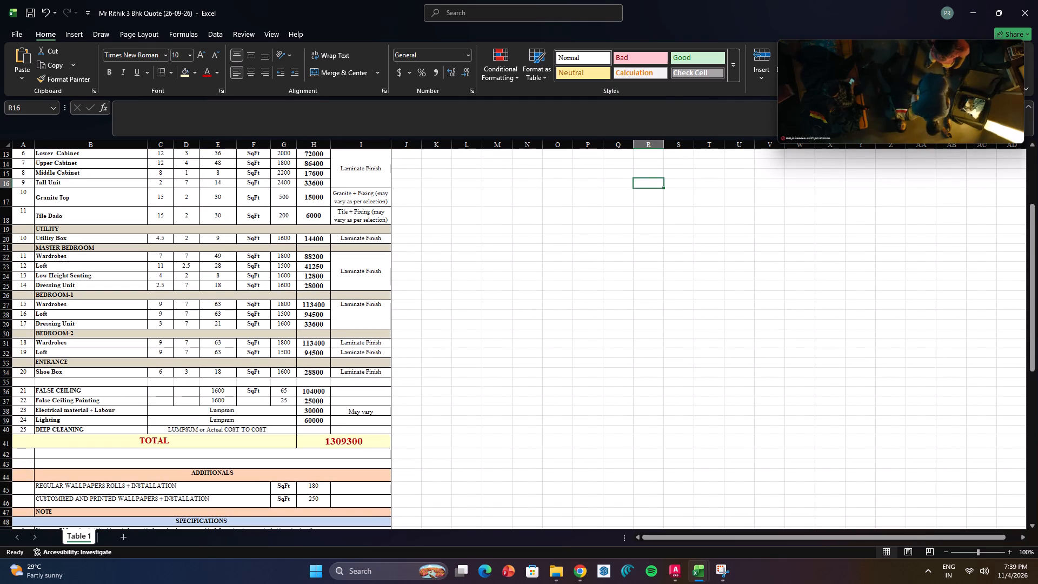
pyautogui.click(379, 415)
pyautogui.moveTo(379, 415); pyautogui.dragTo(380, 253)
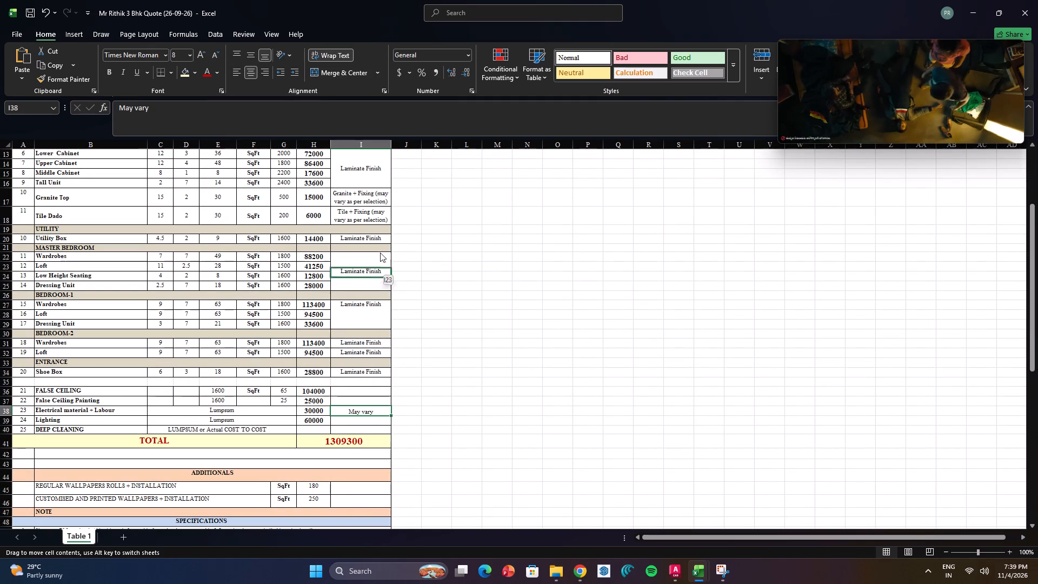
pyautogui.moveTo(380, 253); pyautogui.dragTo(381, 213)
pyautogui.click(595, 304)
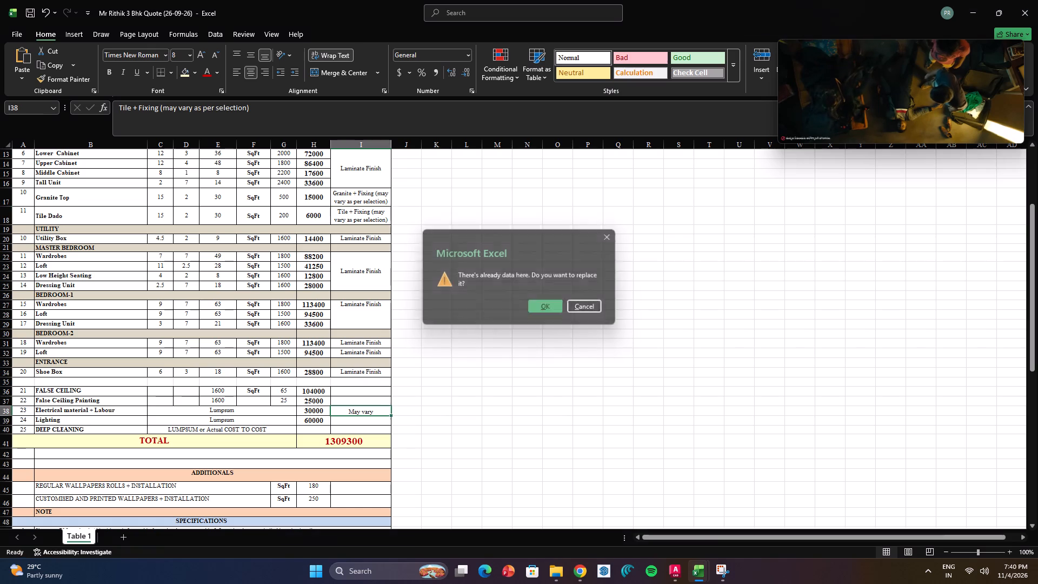
# Set the font size to 8 for the Details cells from the kitchen's Lower Cabinet row down to the Lighting row.
pyautogui.moveTo(378, 154); pyautogui.dragTo(380, 426)
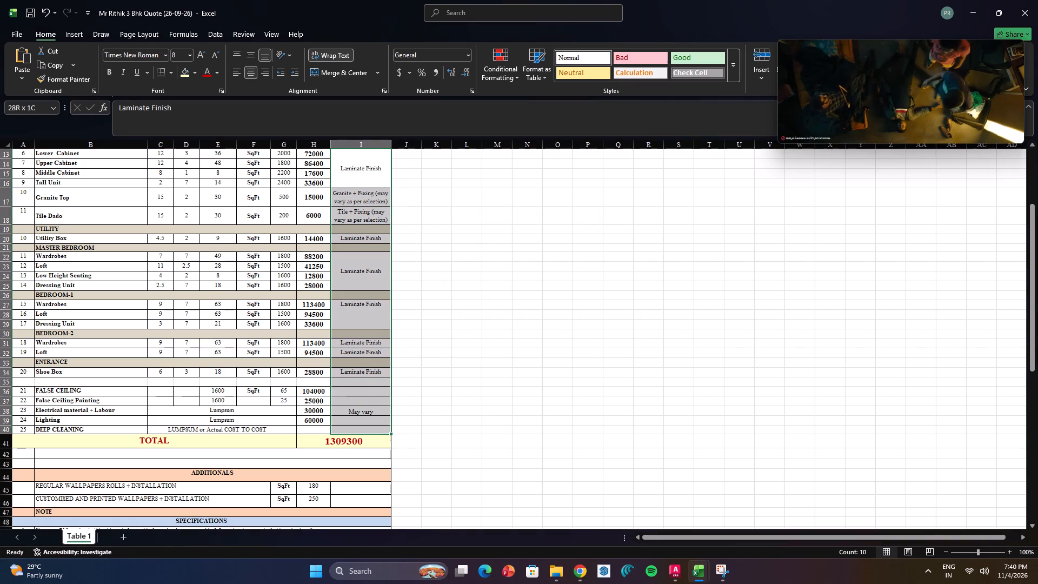
pyautogui.moveTo(380, 426); pyautogui.dragTo(379, 423)
pyautogui.click(186, 54)
pyautogui.click(179, 67)
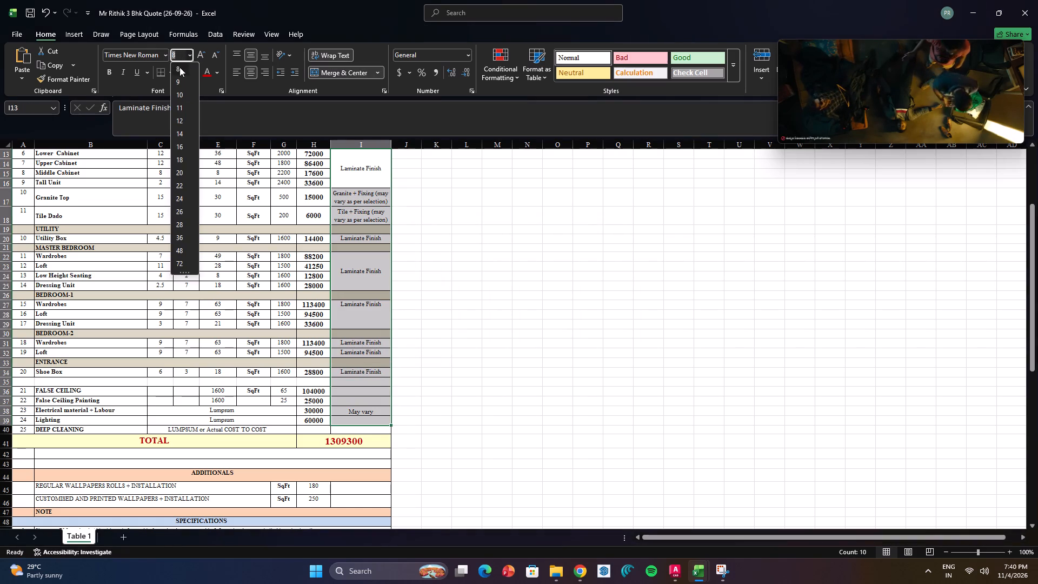
pyautogui.scroll(4, 462, 317)
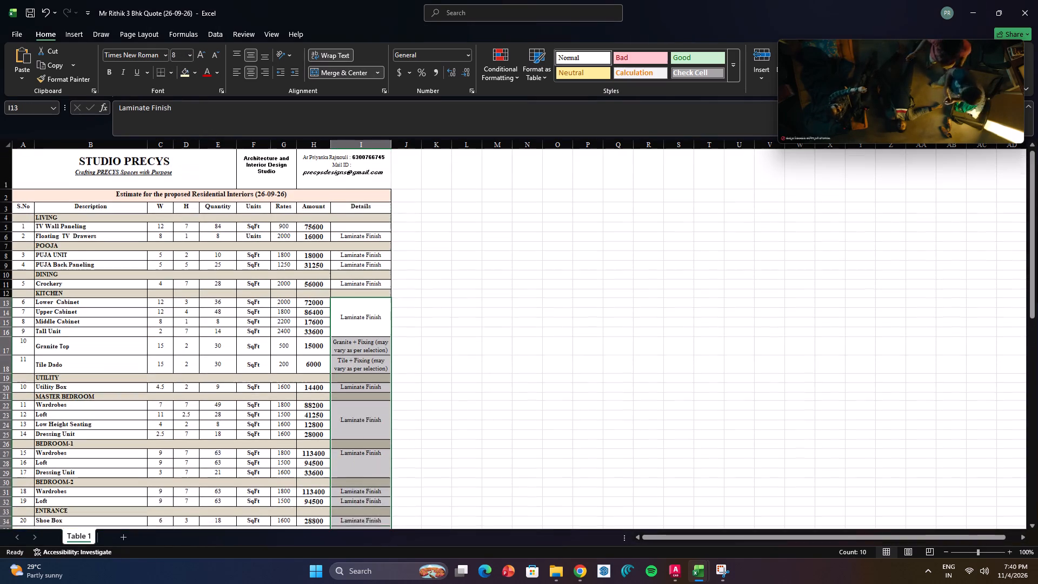
pyautogui.click(515, 322)
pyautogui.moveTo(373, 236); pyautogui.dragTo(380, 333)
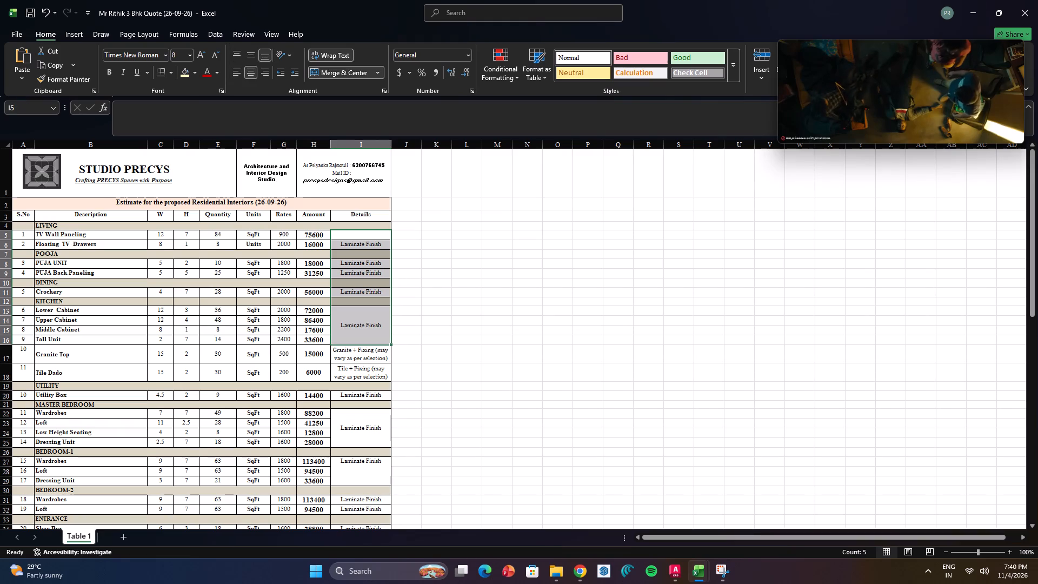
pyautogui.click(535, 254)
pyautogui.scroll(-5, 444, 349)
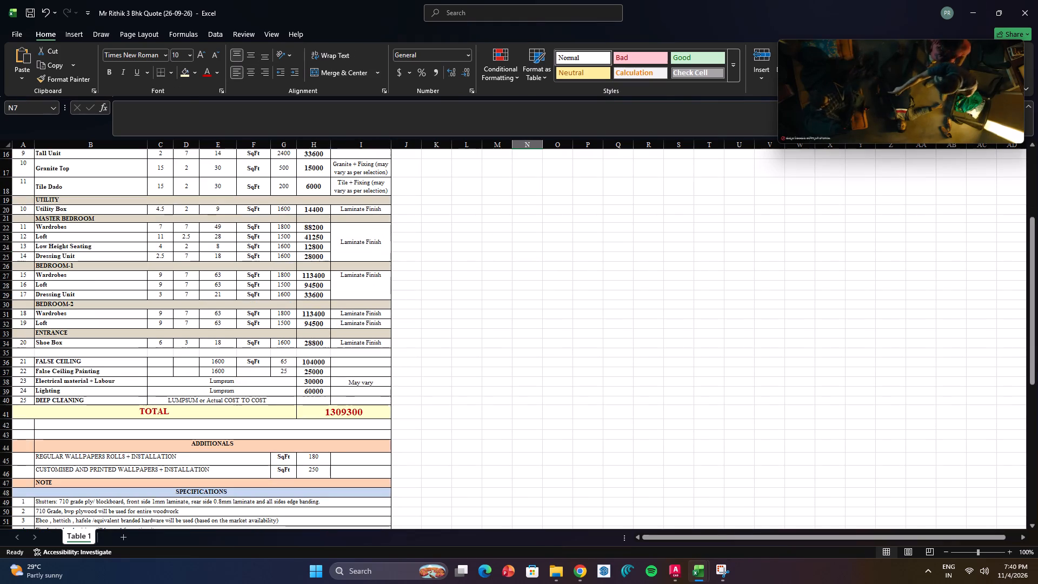